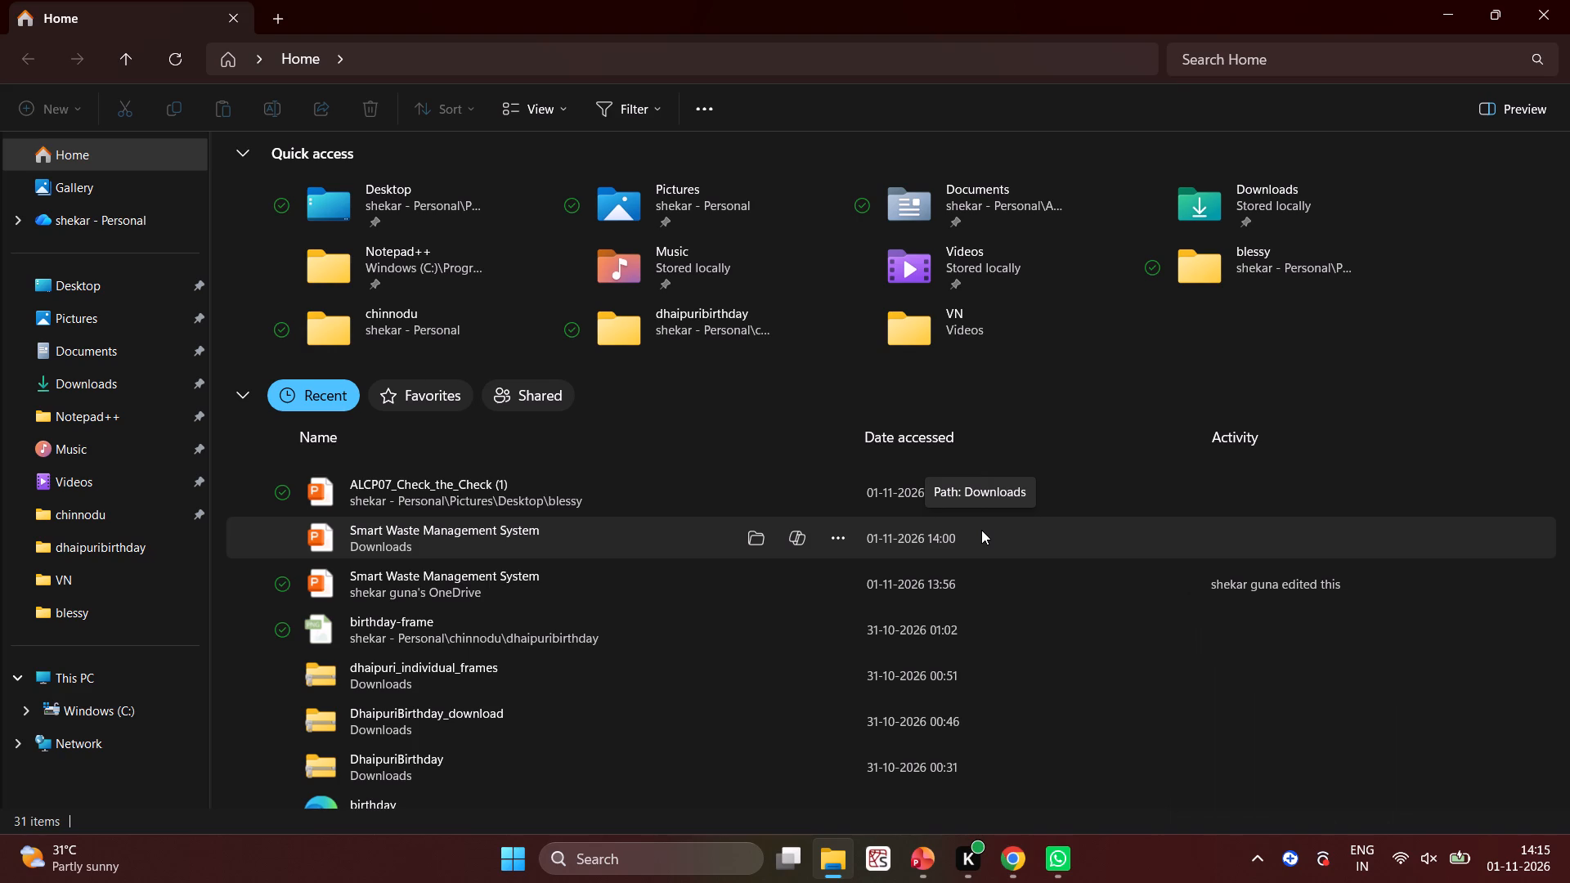
Open the recent presentation ALCP07_Check_the_Check (1) from the blessy folder in WPS Office.
{"action": "double_click", "coordinate": [608, 483]}
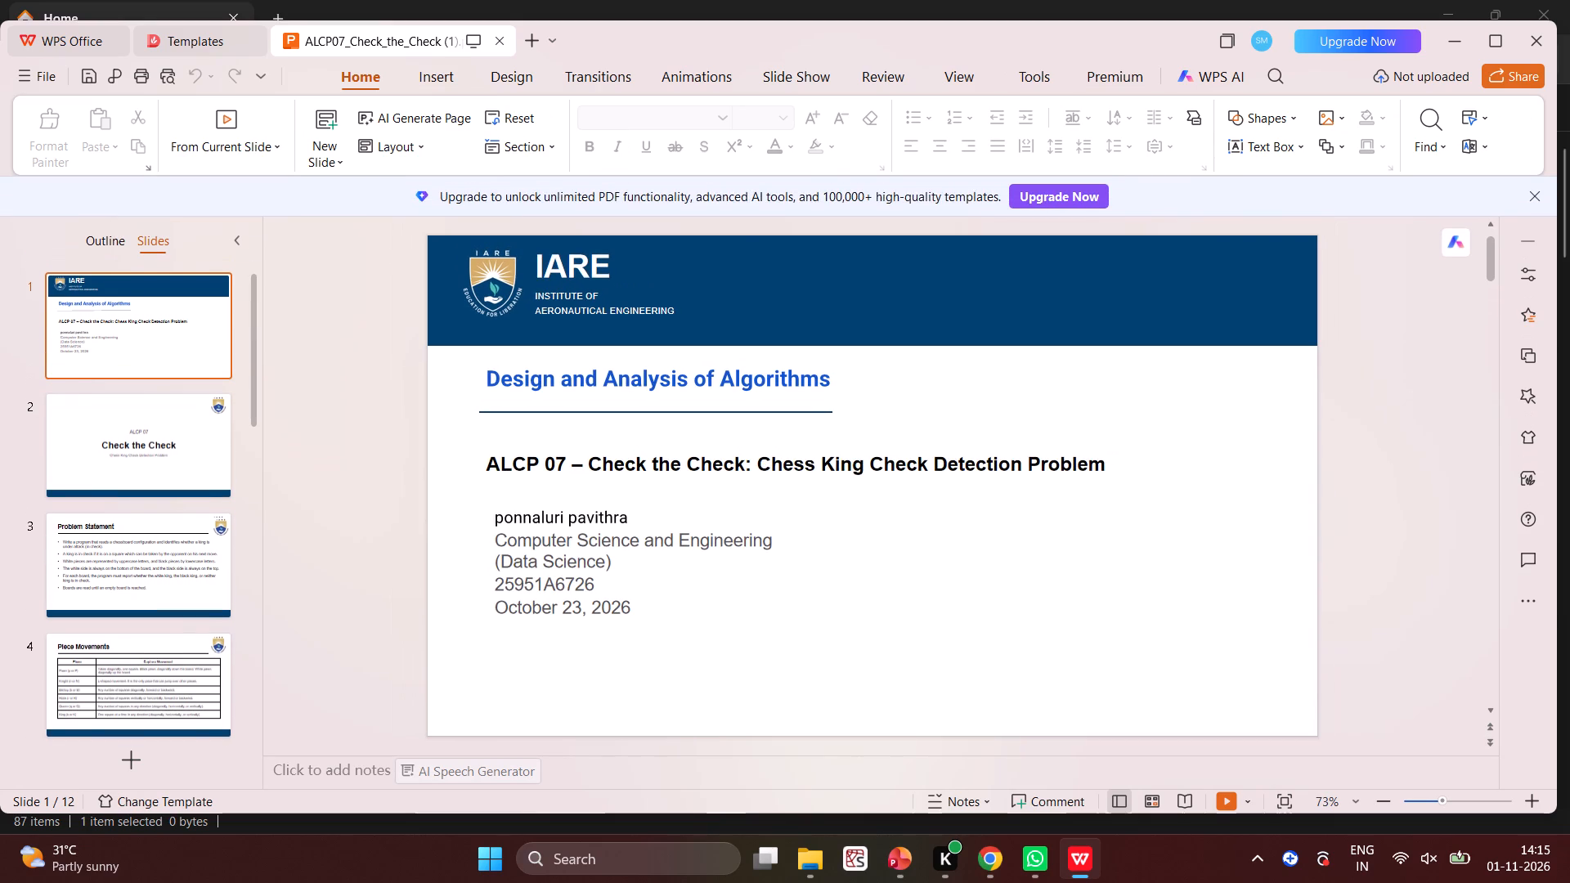
Delete the date line "October 23, 2026" from the student details text box on the first slide.
{"action": "left_click", "coordinate": [628, 607]}
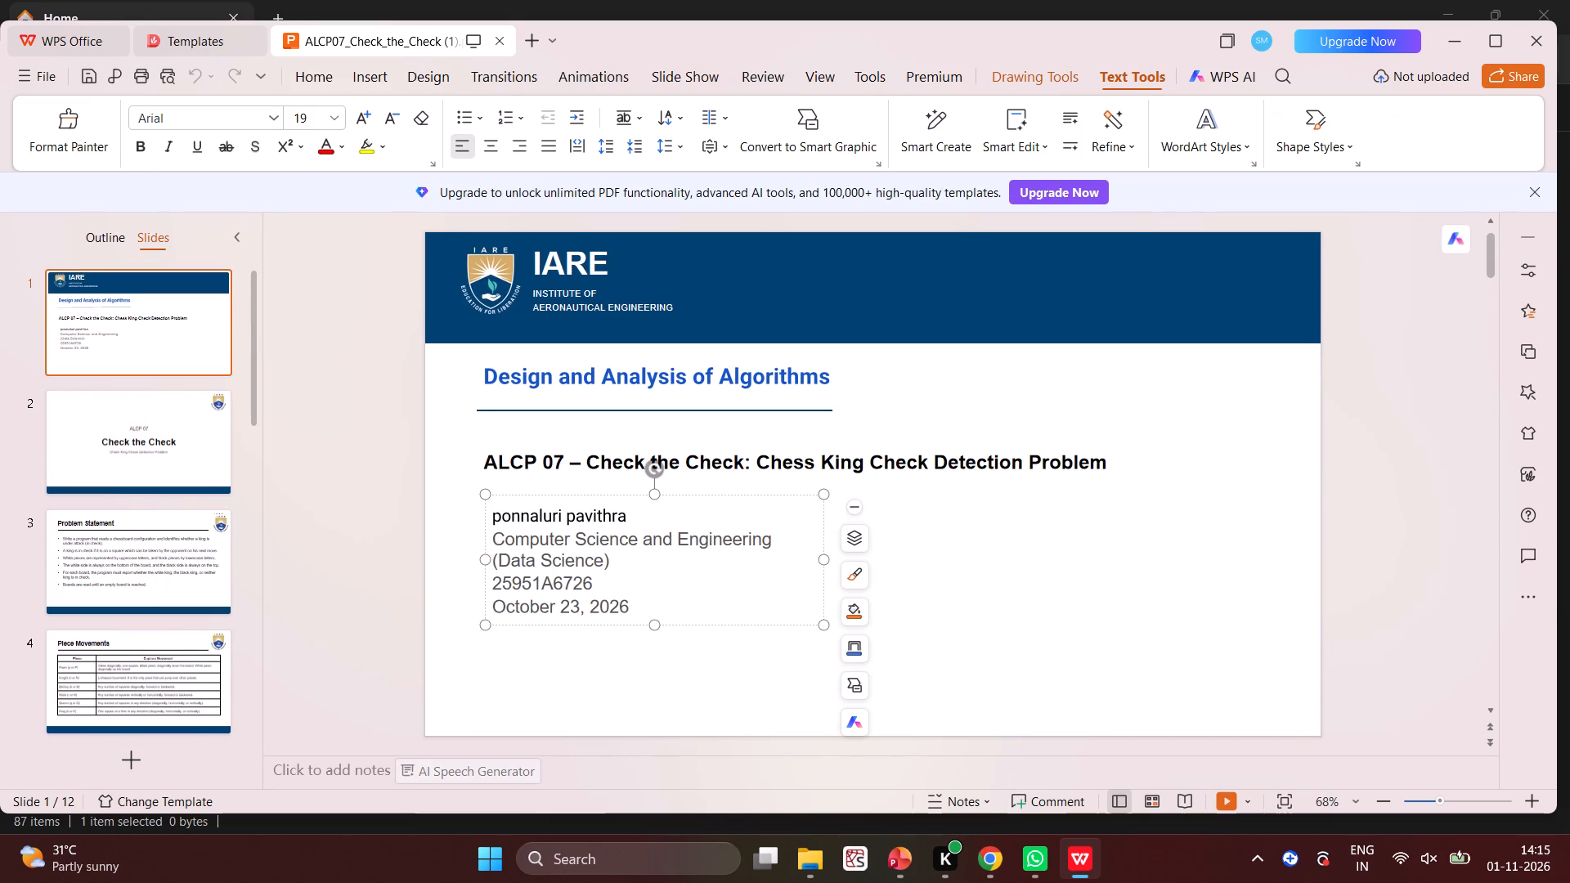
{"action": "key", "text": "BackSpace"}
{"action": "key", "text": "BackSpace"}
{"action": "key", "text": "BackSpace"}
{"action": "key", "text": "BackSpace"}
{"action": "key", "text": "BackSpace"}
{"action": "key", "text": "BackSpace"}
{"action": "key", "text": "BackSpace"}
{"action": "key", "text": "BackSpace"}
{"action": "key", "text": "BackSpace"}
{"action": "key", "text": "BackSpace"}
{"action": "key", "text": "BackSpace"}
{"action": "key", "text": "BackSpace"}
{"action": "key", "text": "BackSpace"}
{"action": "key", "text": "BackSpace"}
{"action": "key", "text": "BackSpace"}
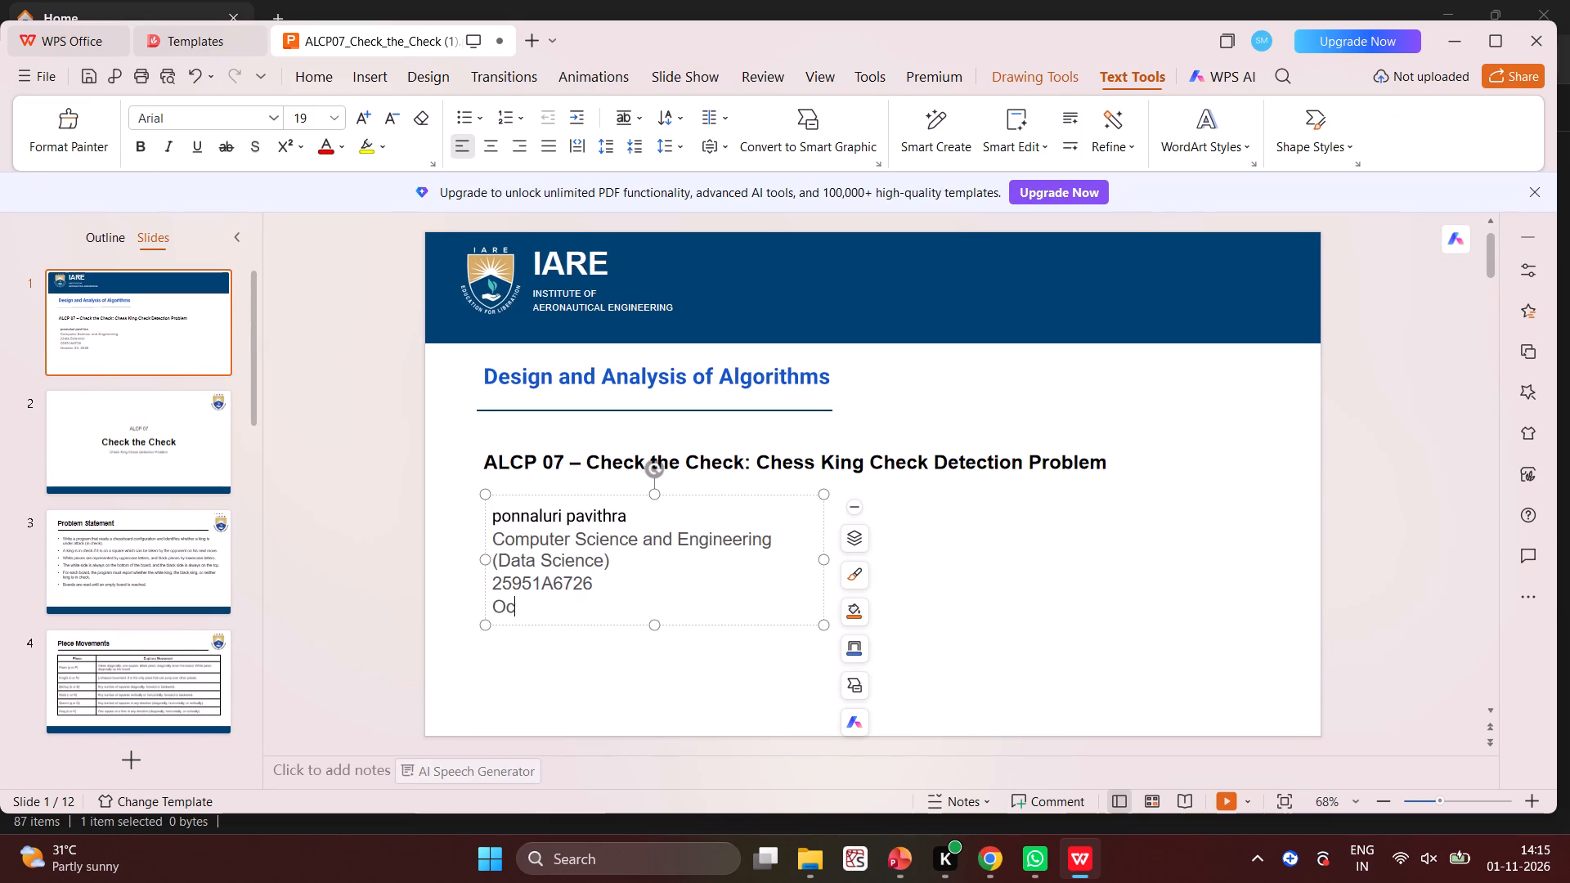
{"action": "key", "text": "BackSpace"}
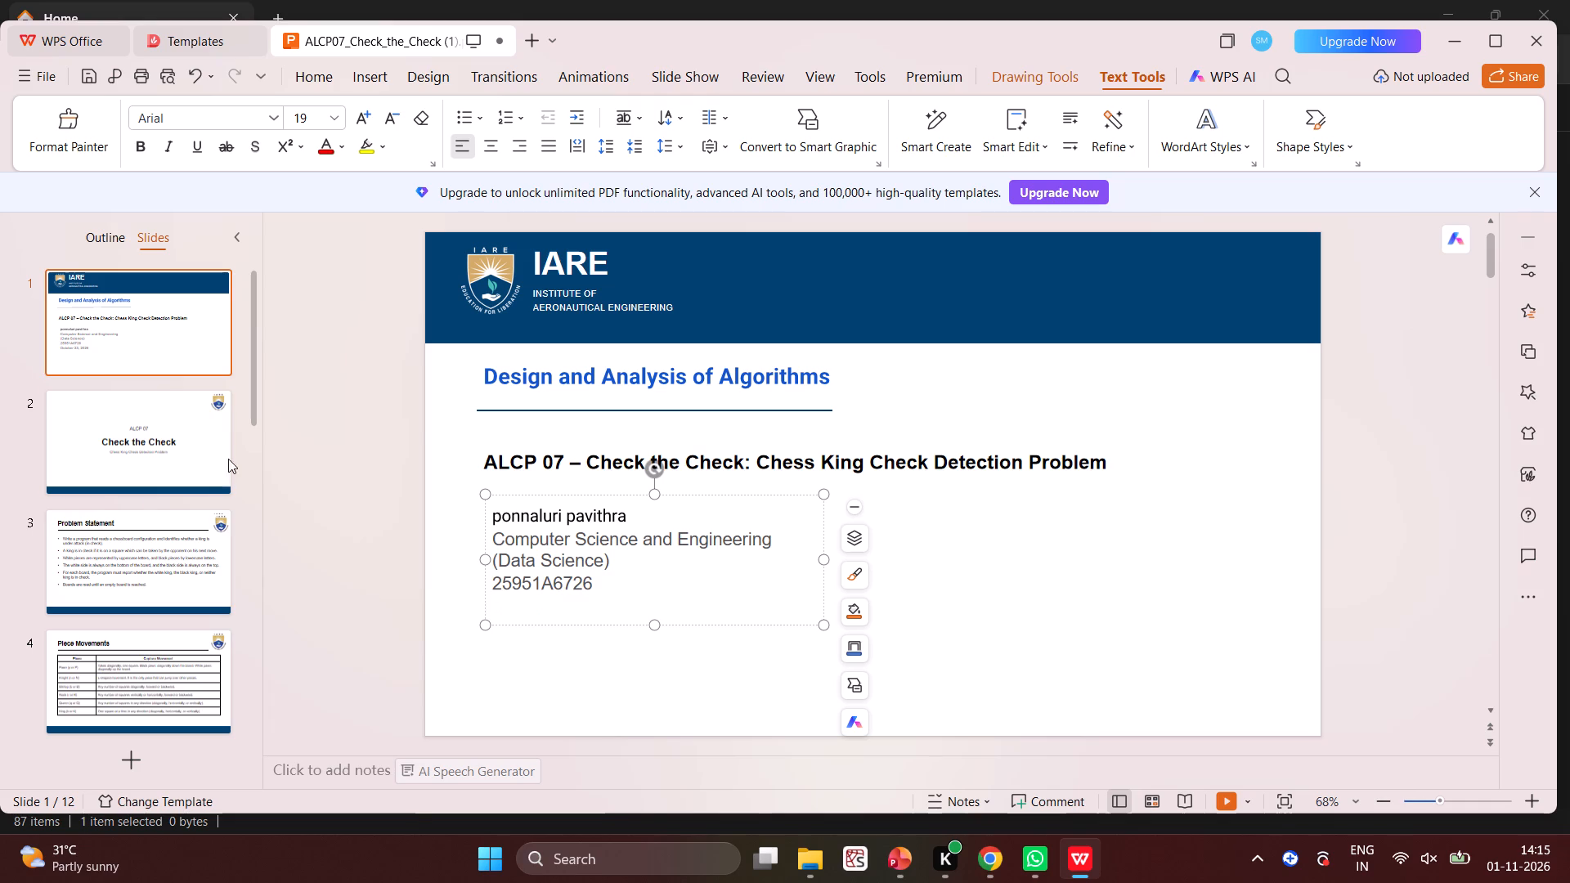
Cut slide 2, the "Check the Check" title slide, out of the presentation.
{"action": "left_click", "coordinate": [126, 433]}
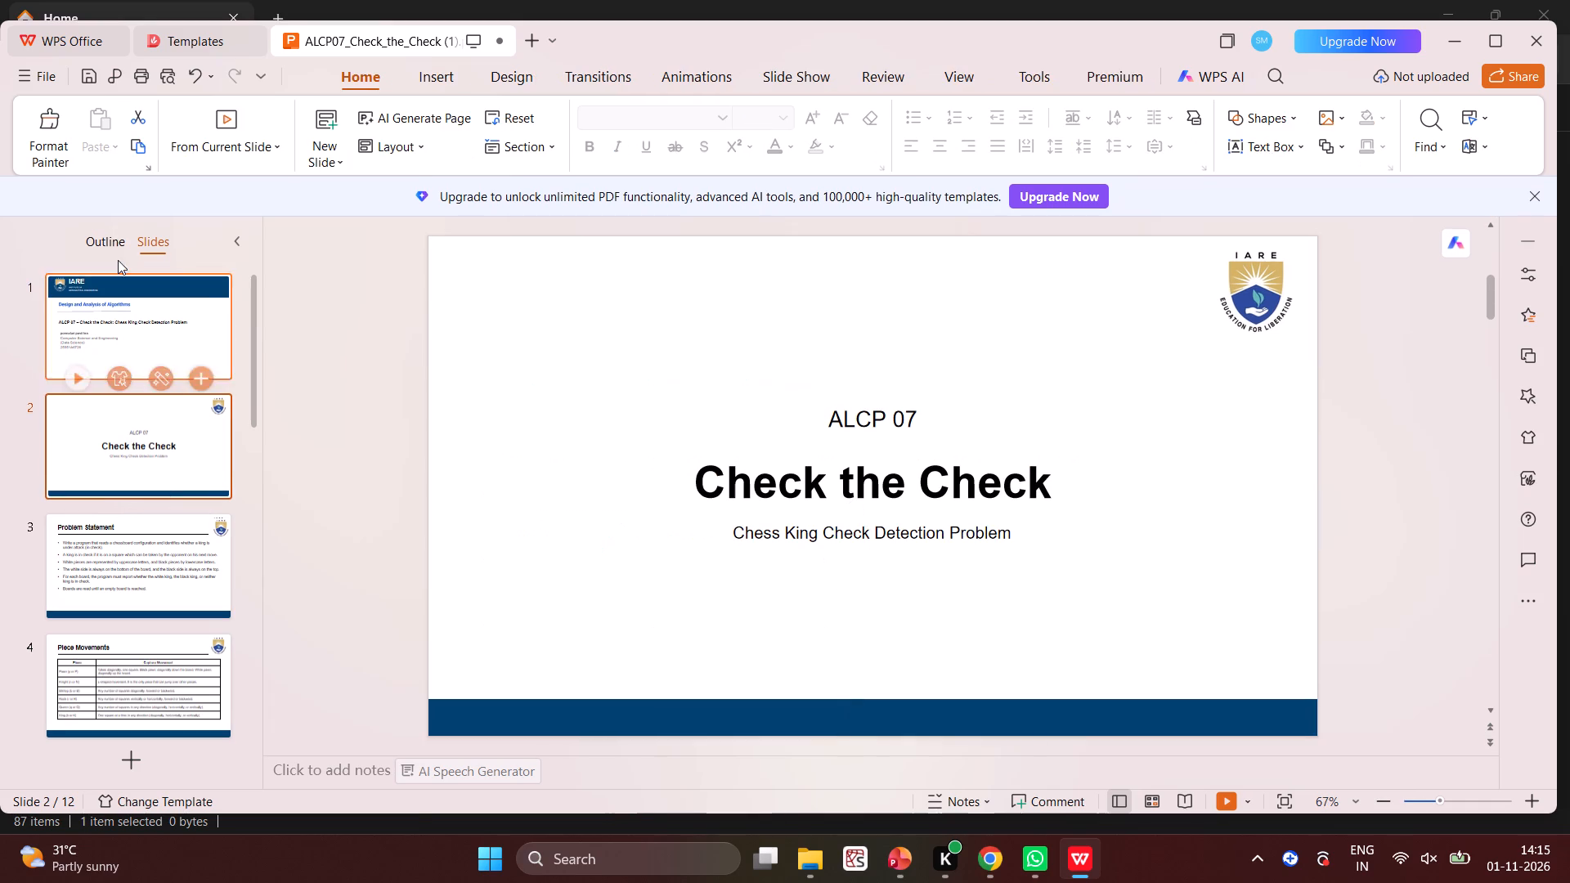
{"action": "left_click", "coordinate": [135, 117]}
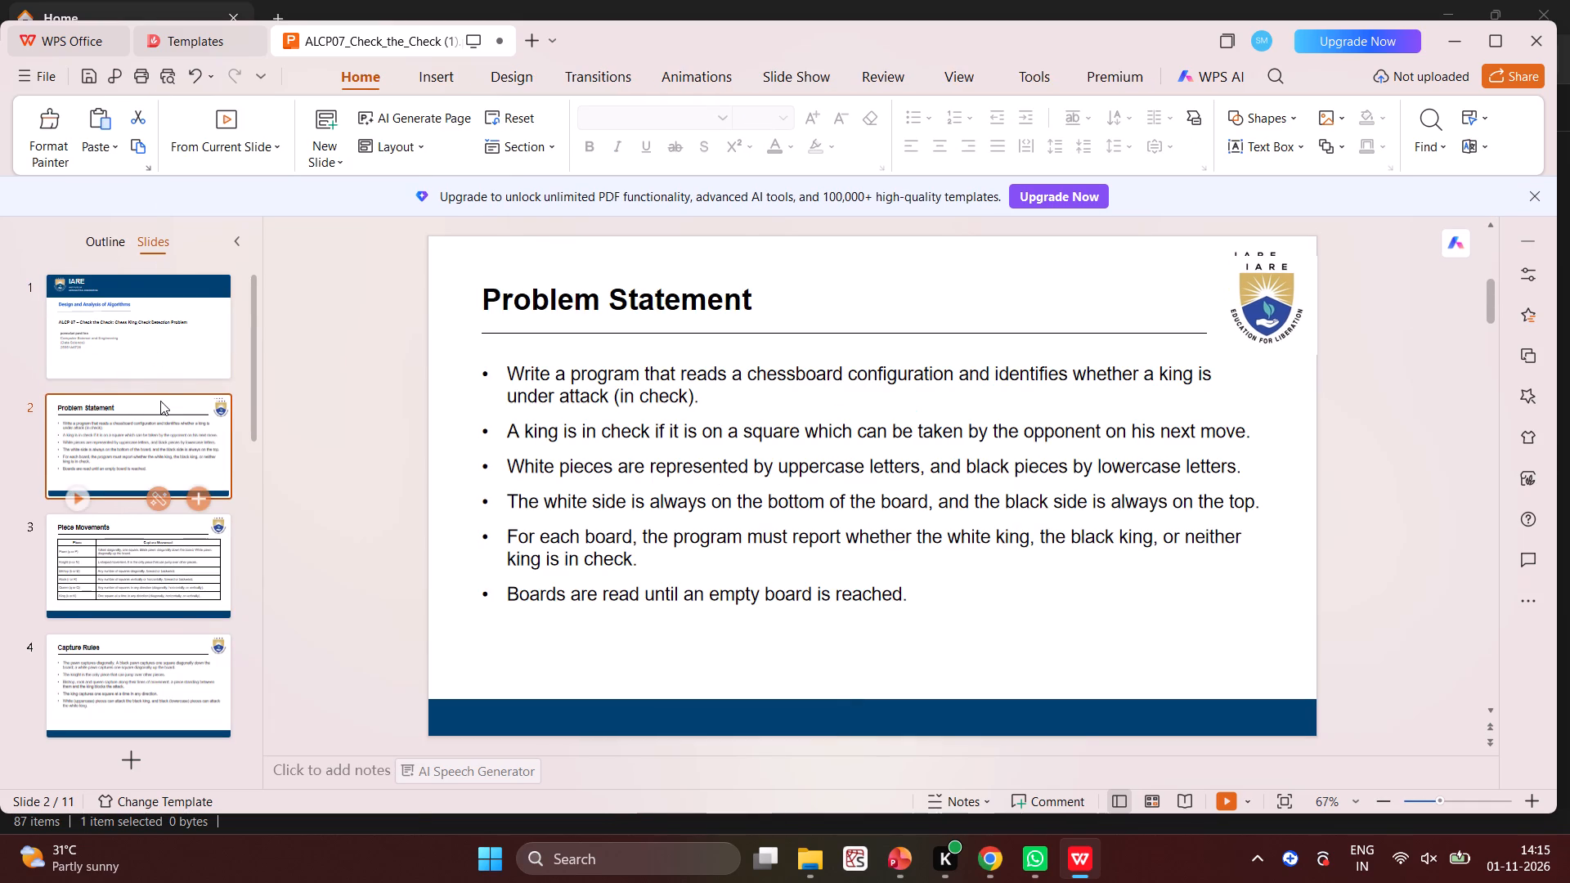
Look through the remaining slide thumbnails down to the closing "Thank You" slide and back to the start.
{"action": "scroll", "coordinate": [178, 458], "scroll_direction": "down", "scroll_amount": 3}
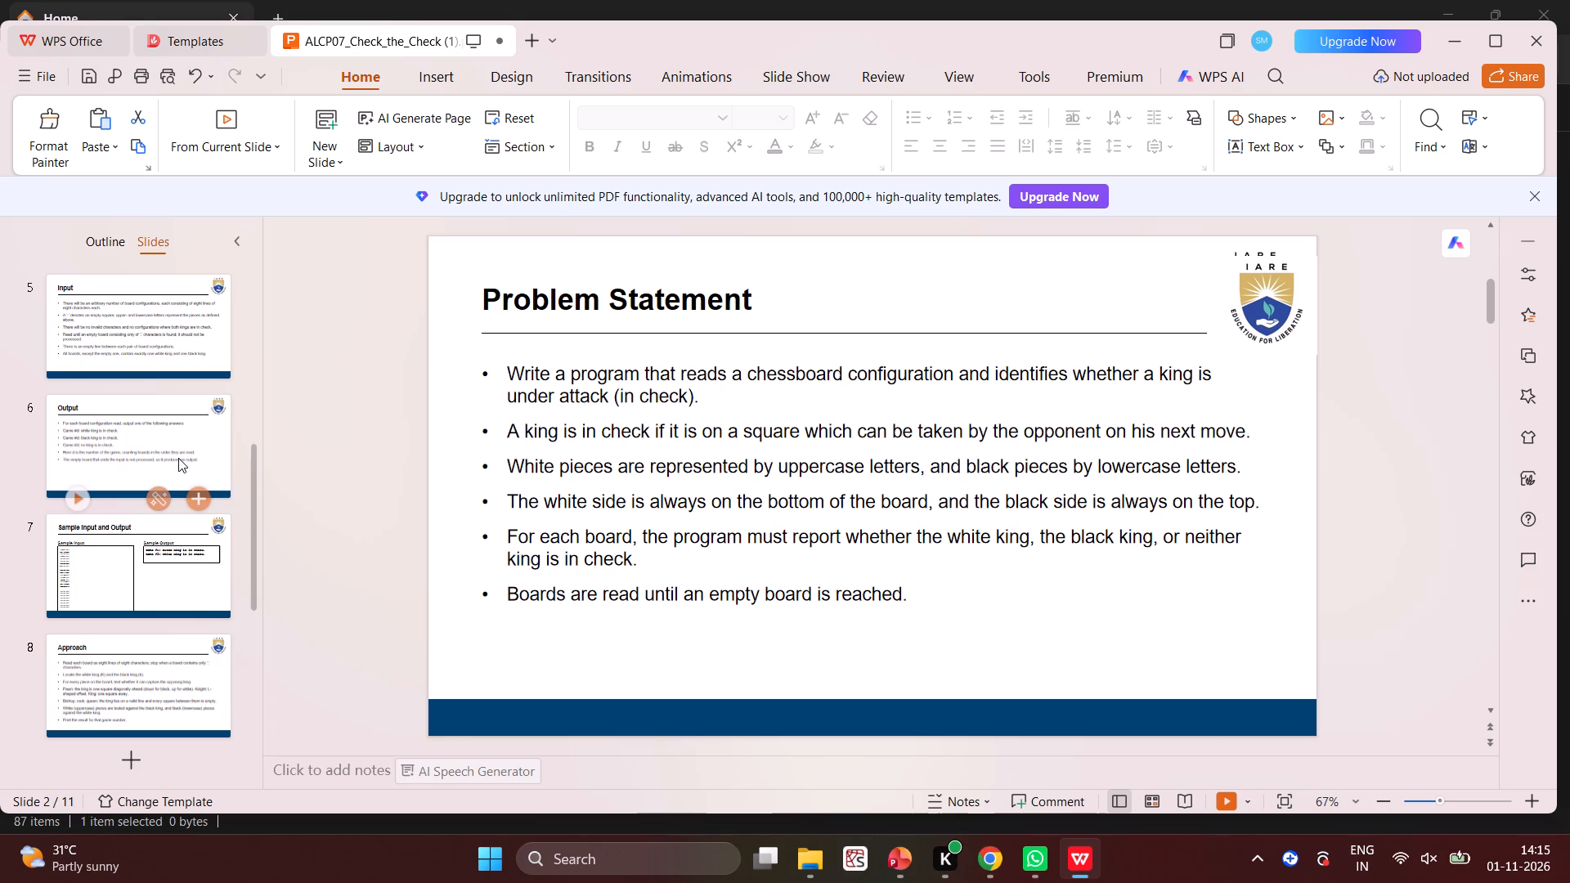
{"action": "scroll", "coordinate": [178, 458], "scroll_direction": "down", "scroll_amount": 2}
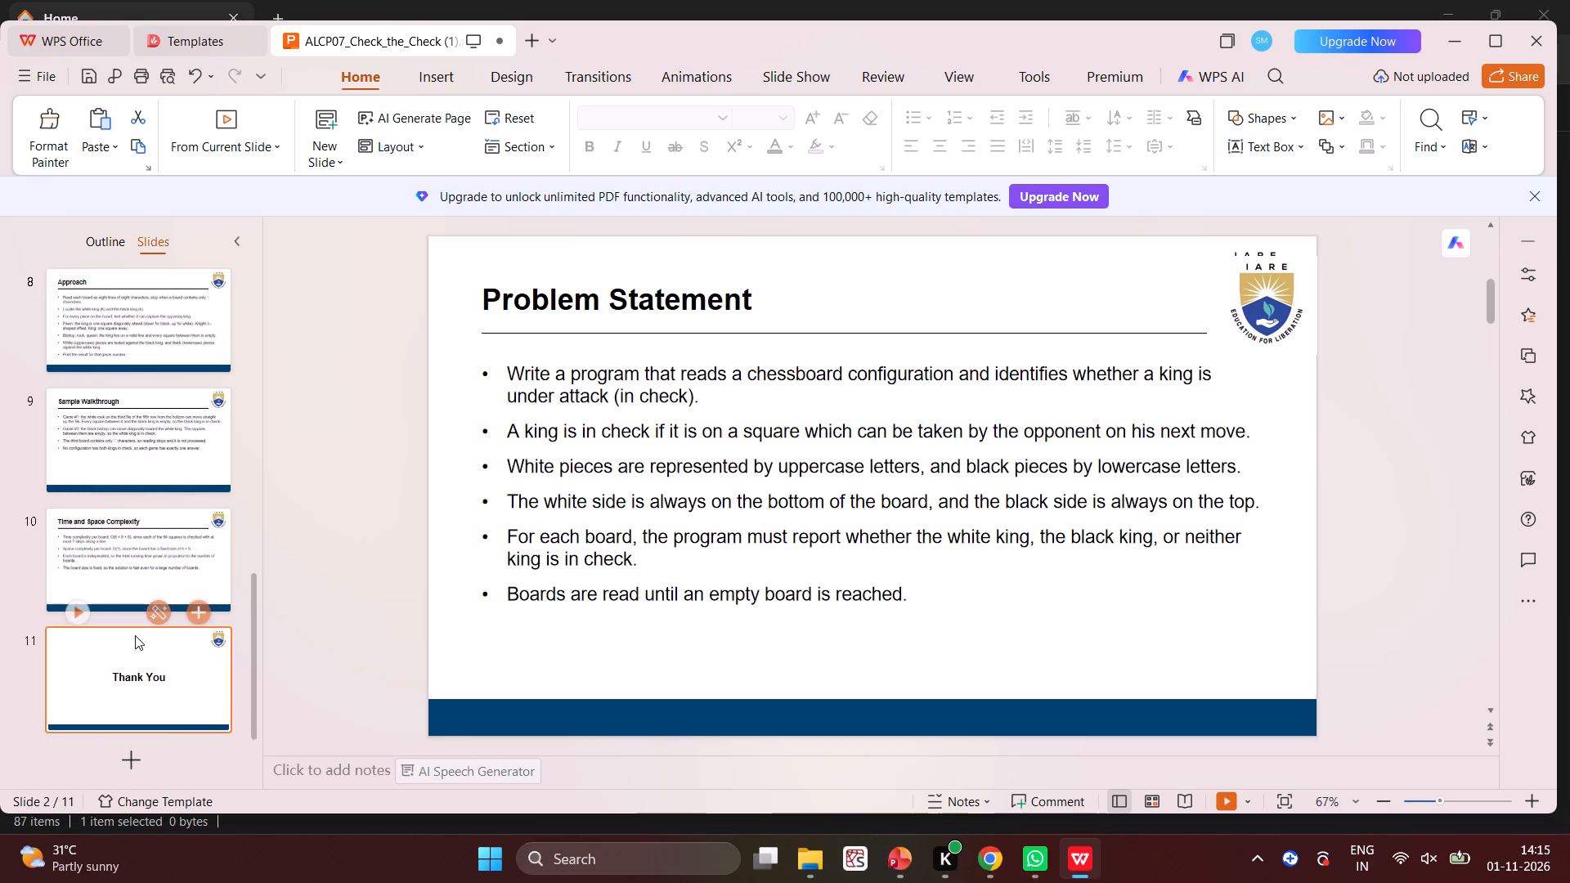
{"action": "scroll", "coordinate": [135, 635], "scroll_direction": "down", "scroll_amount": 1}
{"action": "scroll", "coordinate": [135, 635], "scroll_direction": "up", "scroll_amount": 8}
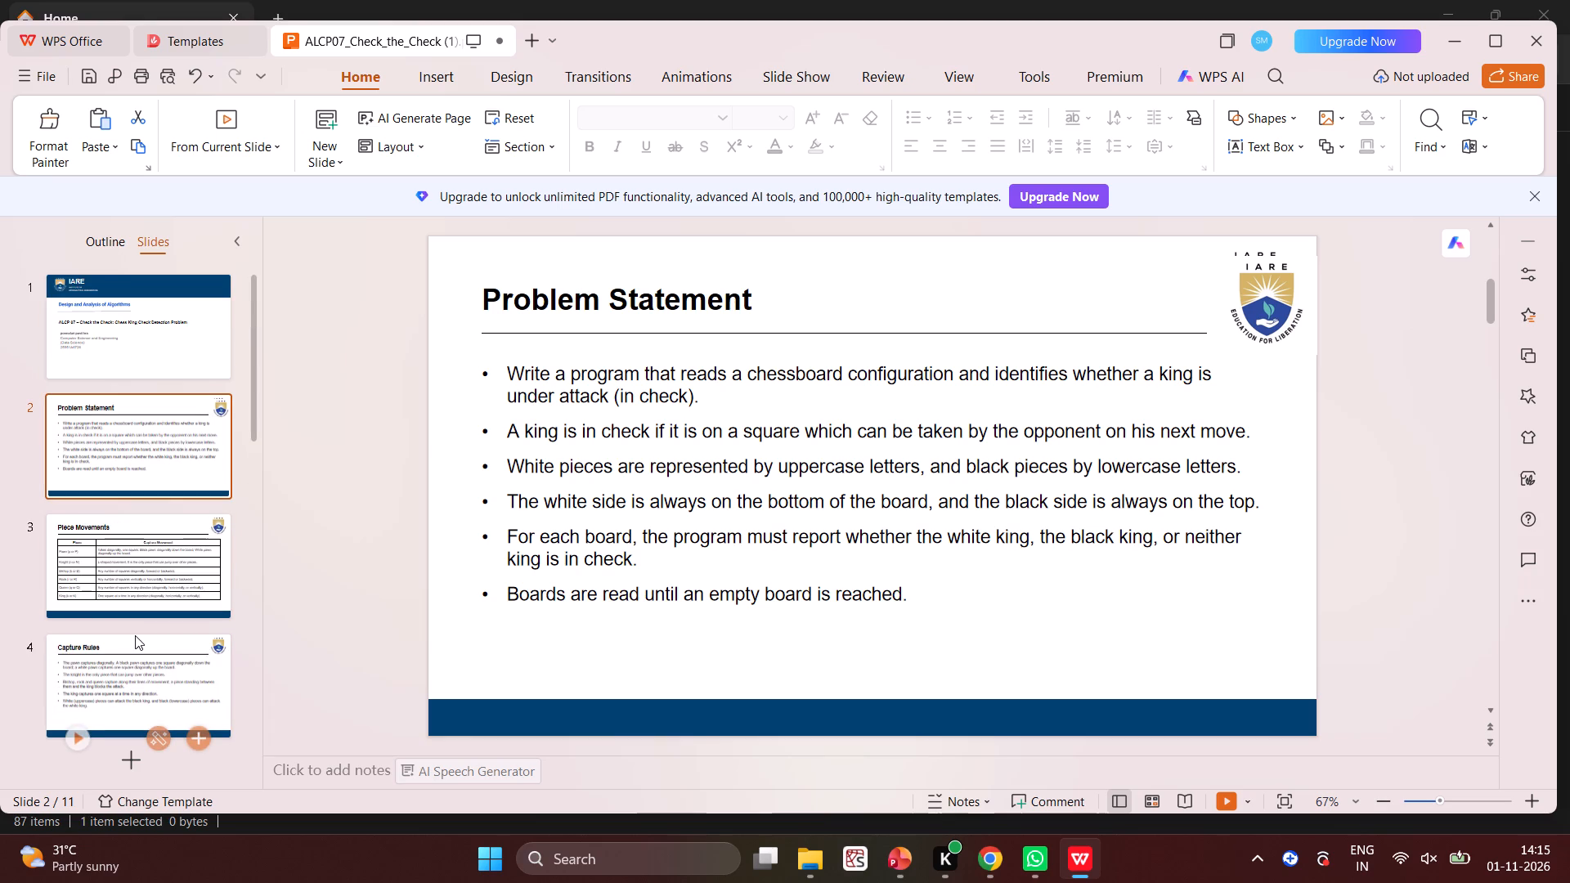
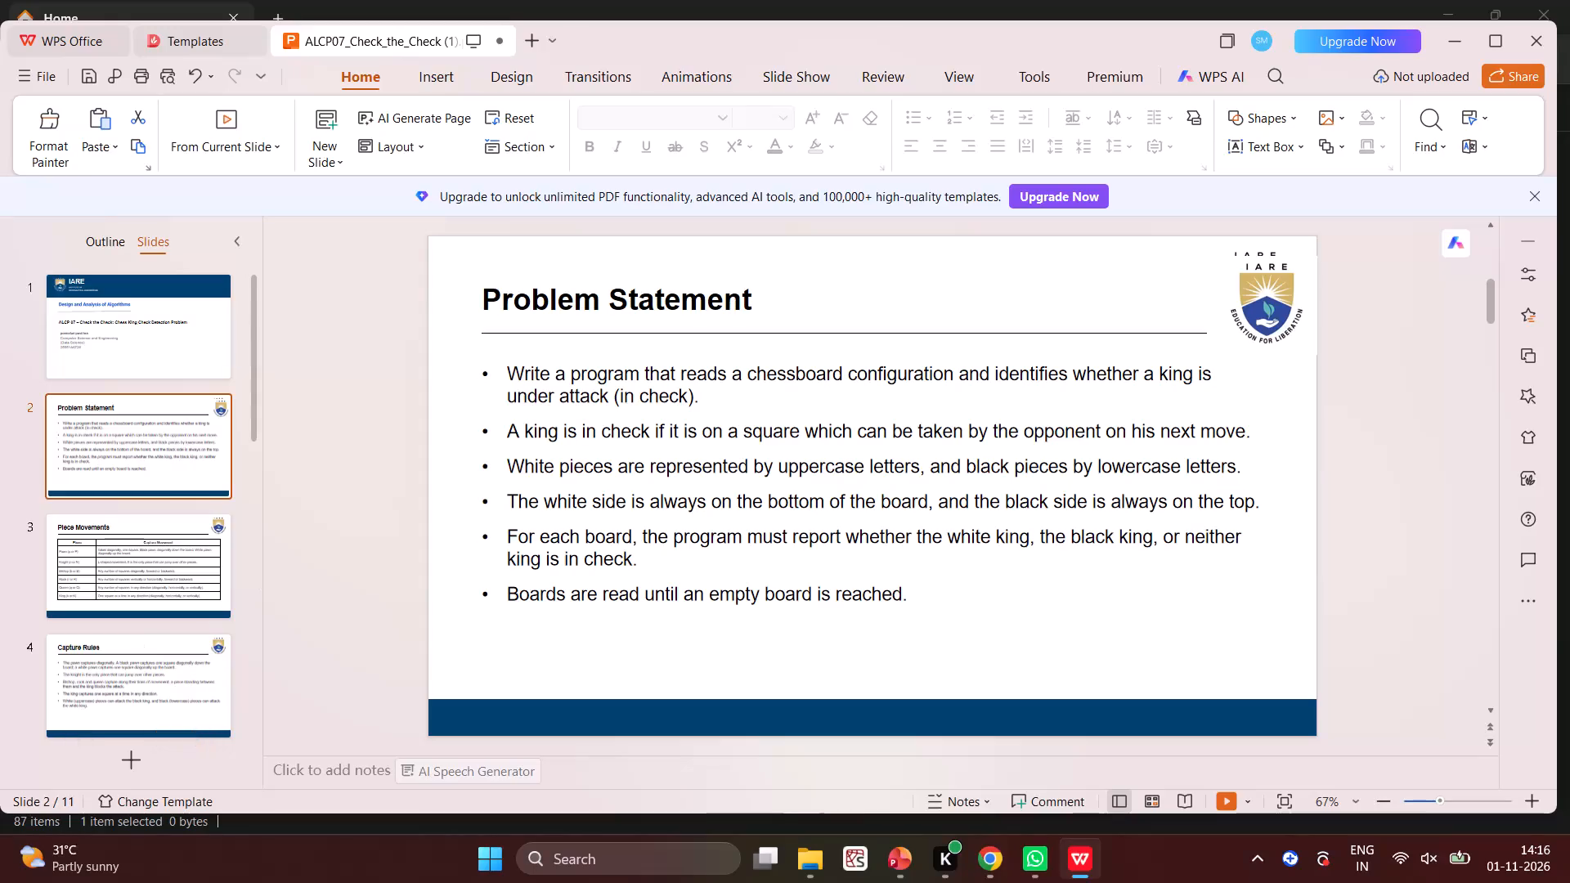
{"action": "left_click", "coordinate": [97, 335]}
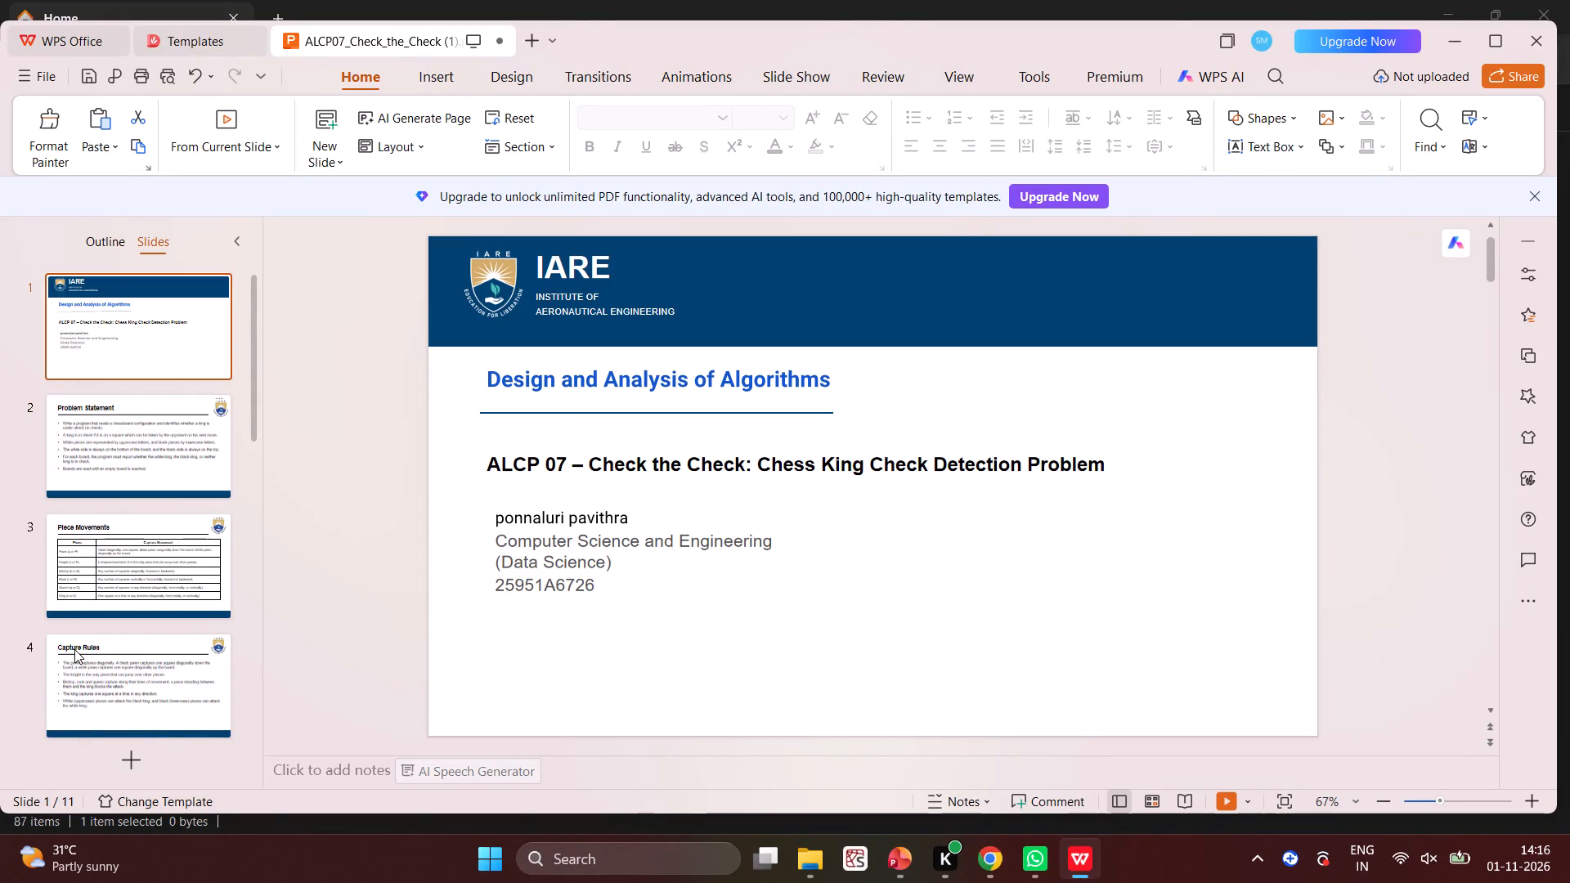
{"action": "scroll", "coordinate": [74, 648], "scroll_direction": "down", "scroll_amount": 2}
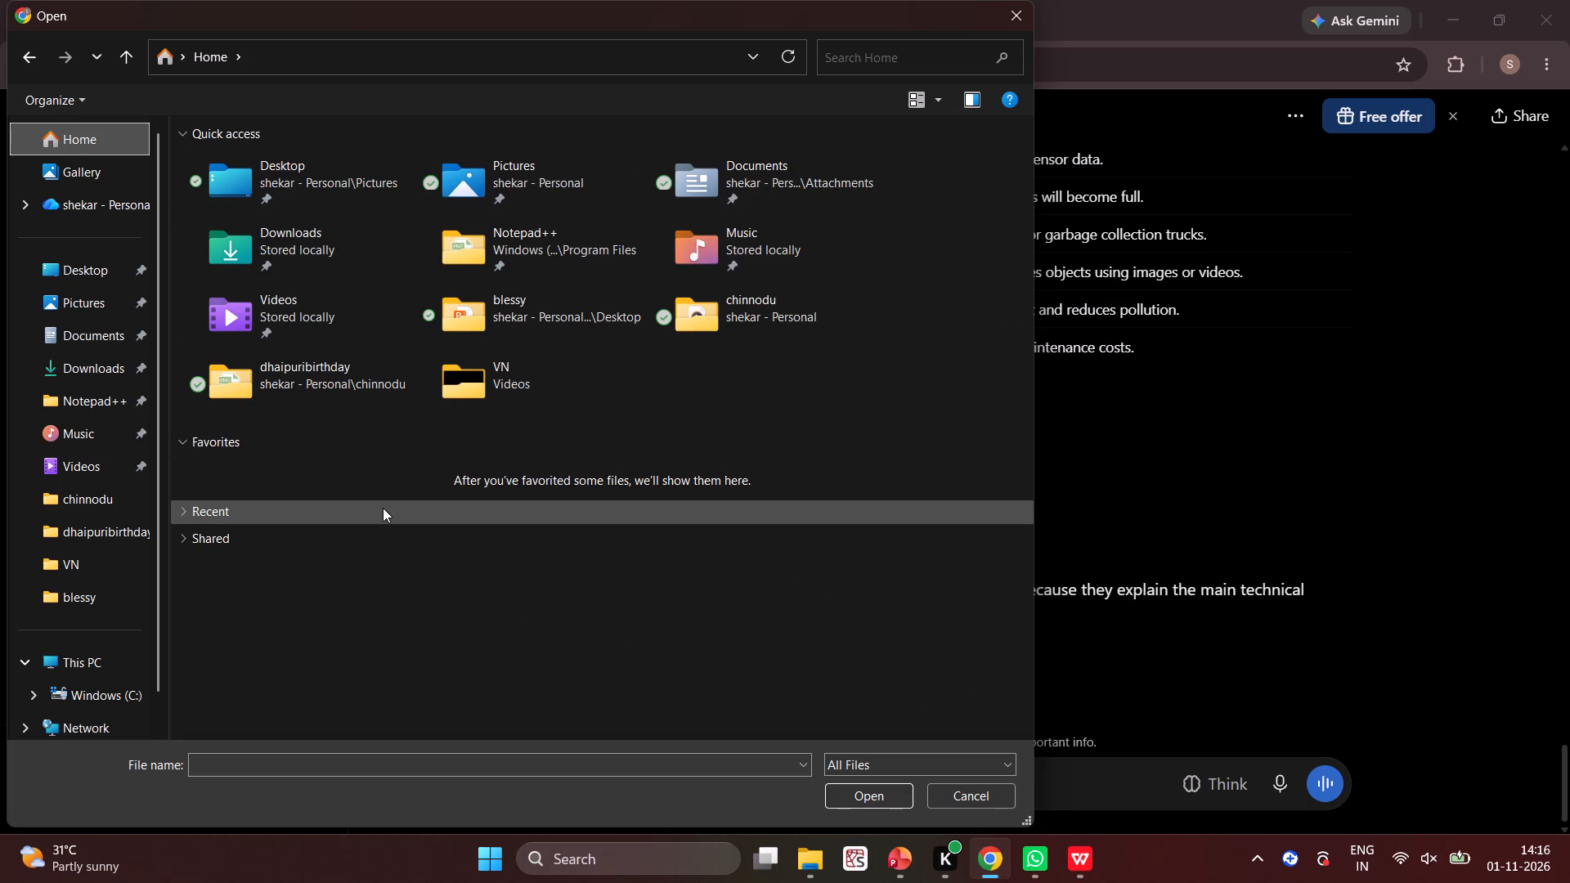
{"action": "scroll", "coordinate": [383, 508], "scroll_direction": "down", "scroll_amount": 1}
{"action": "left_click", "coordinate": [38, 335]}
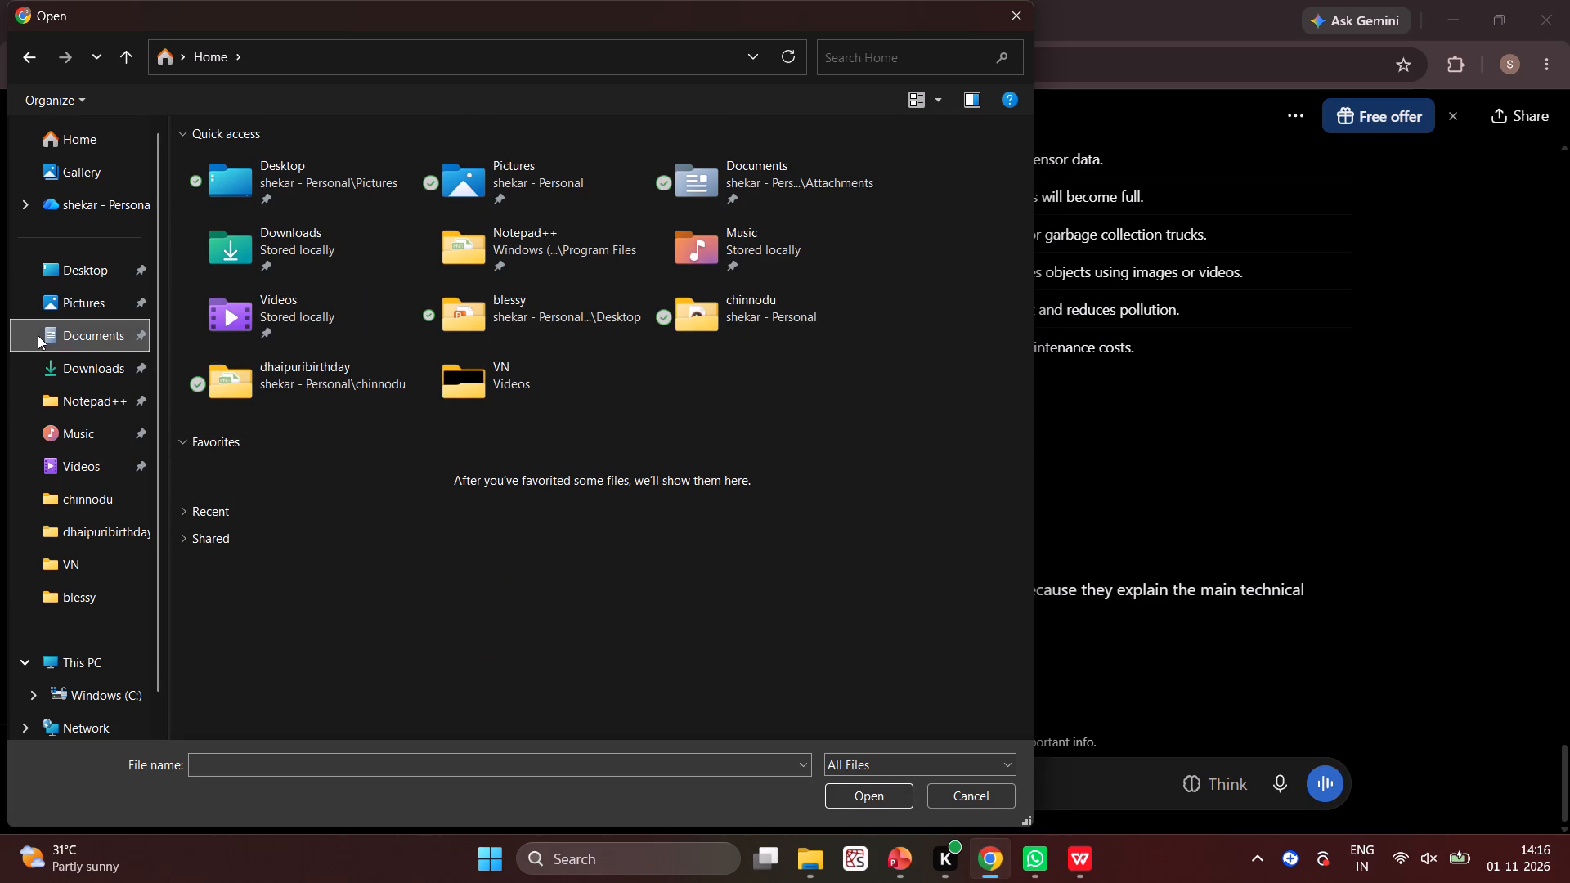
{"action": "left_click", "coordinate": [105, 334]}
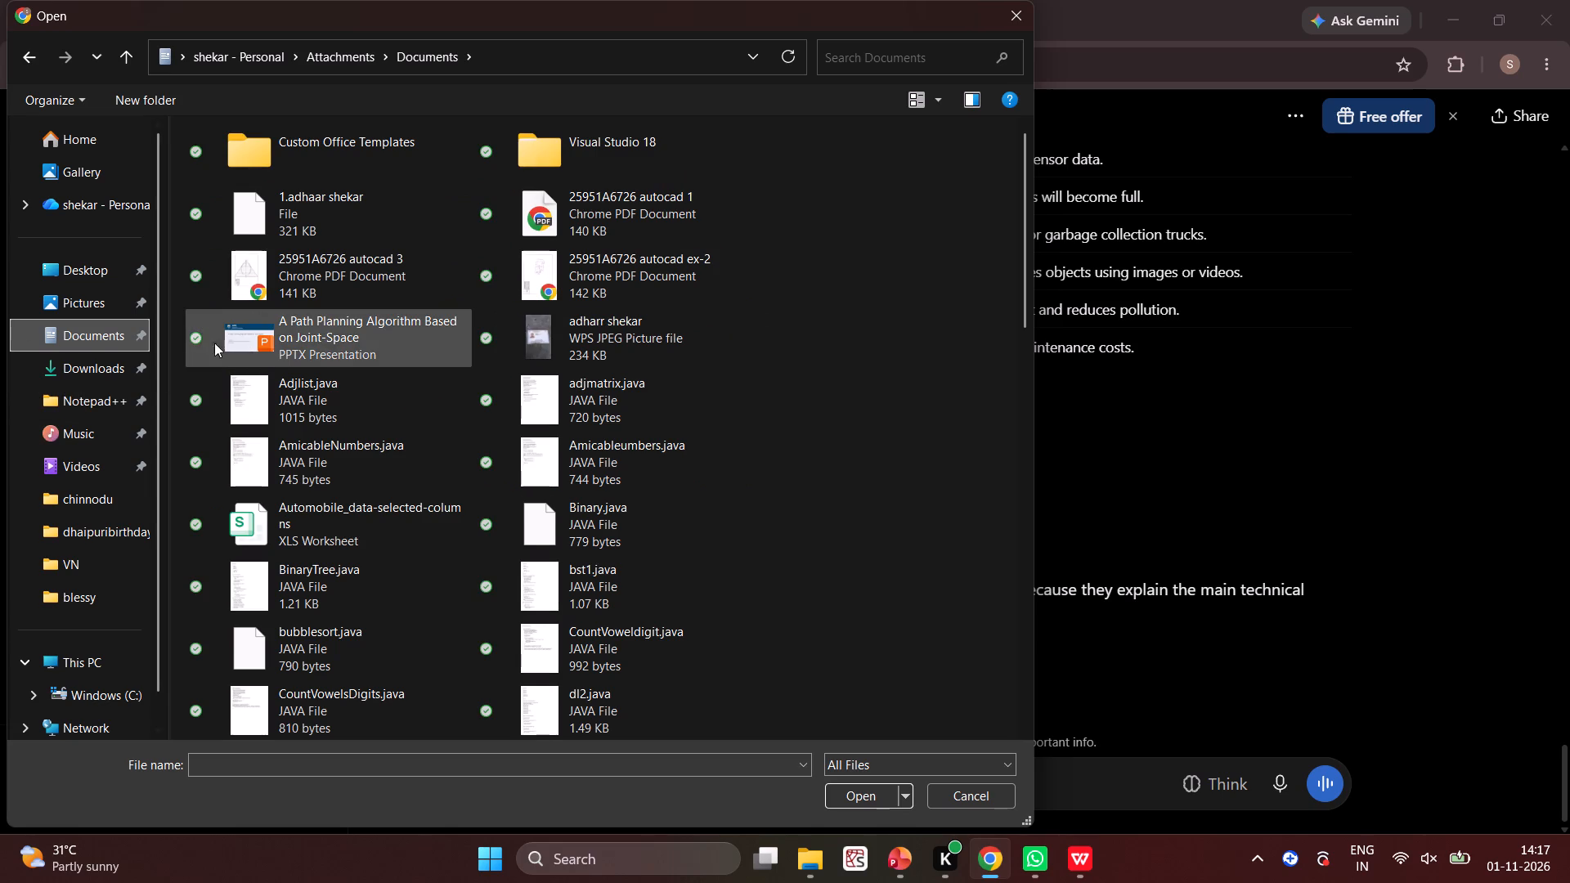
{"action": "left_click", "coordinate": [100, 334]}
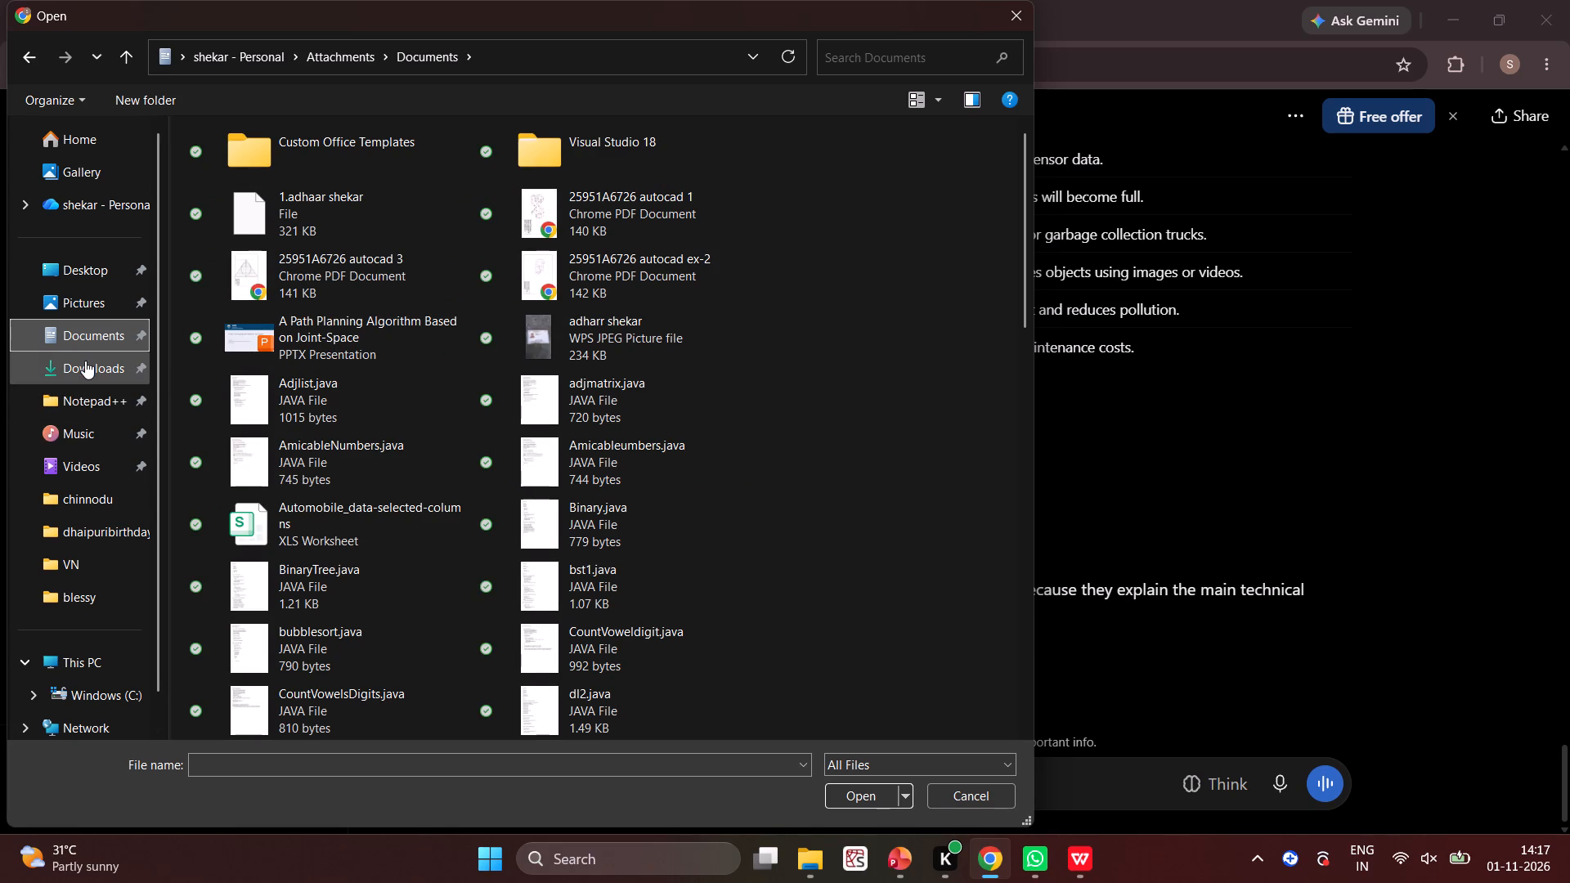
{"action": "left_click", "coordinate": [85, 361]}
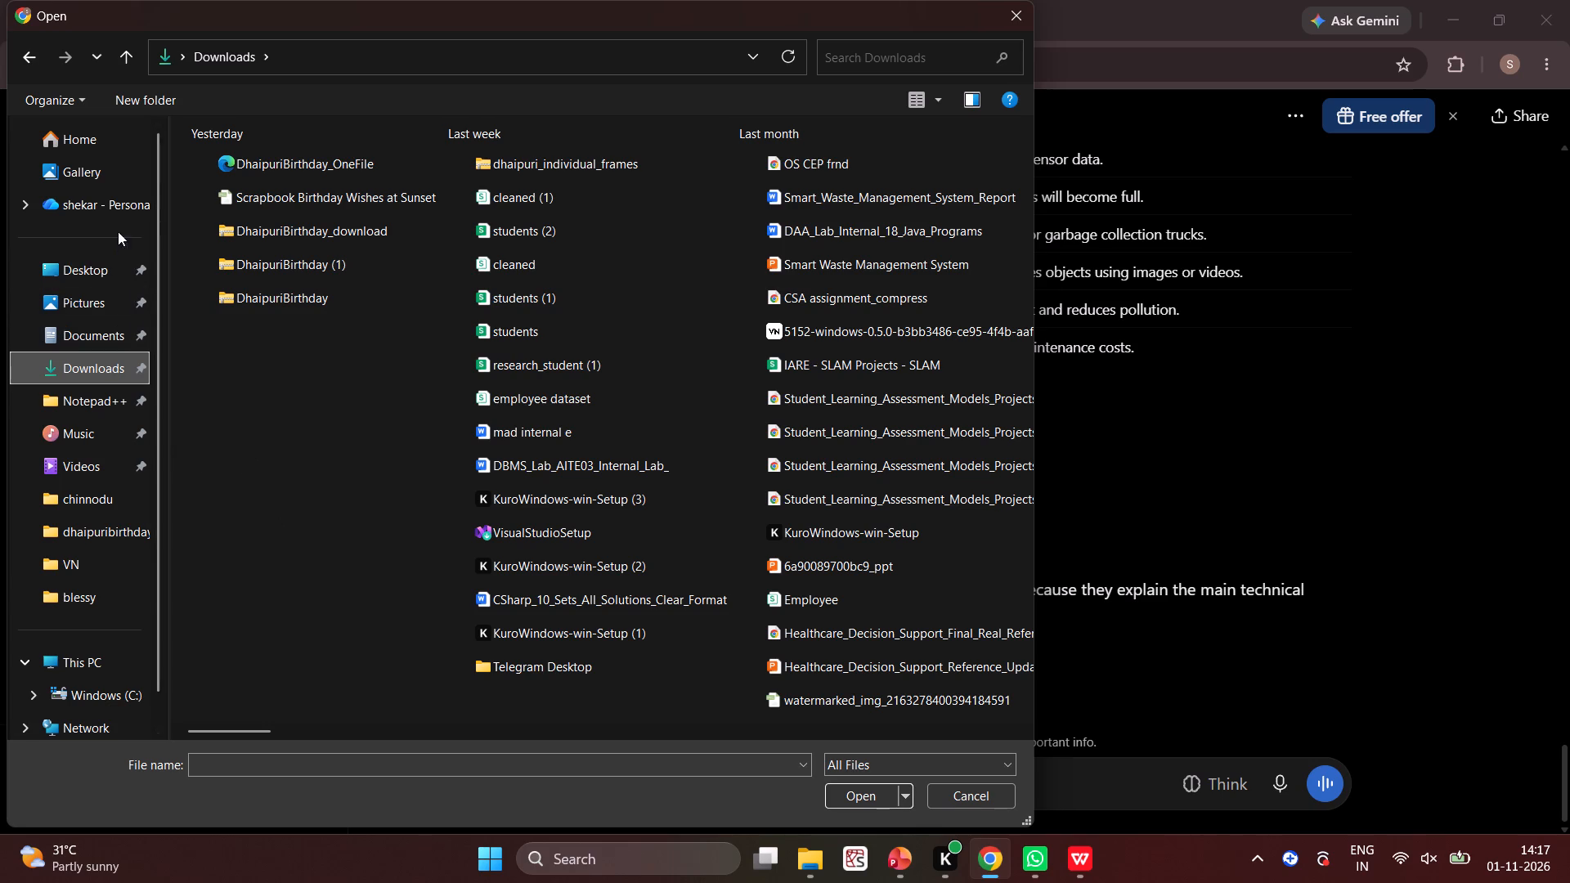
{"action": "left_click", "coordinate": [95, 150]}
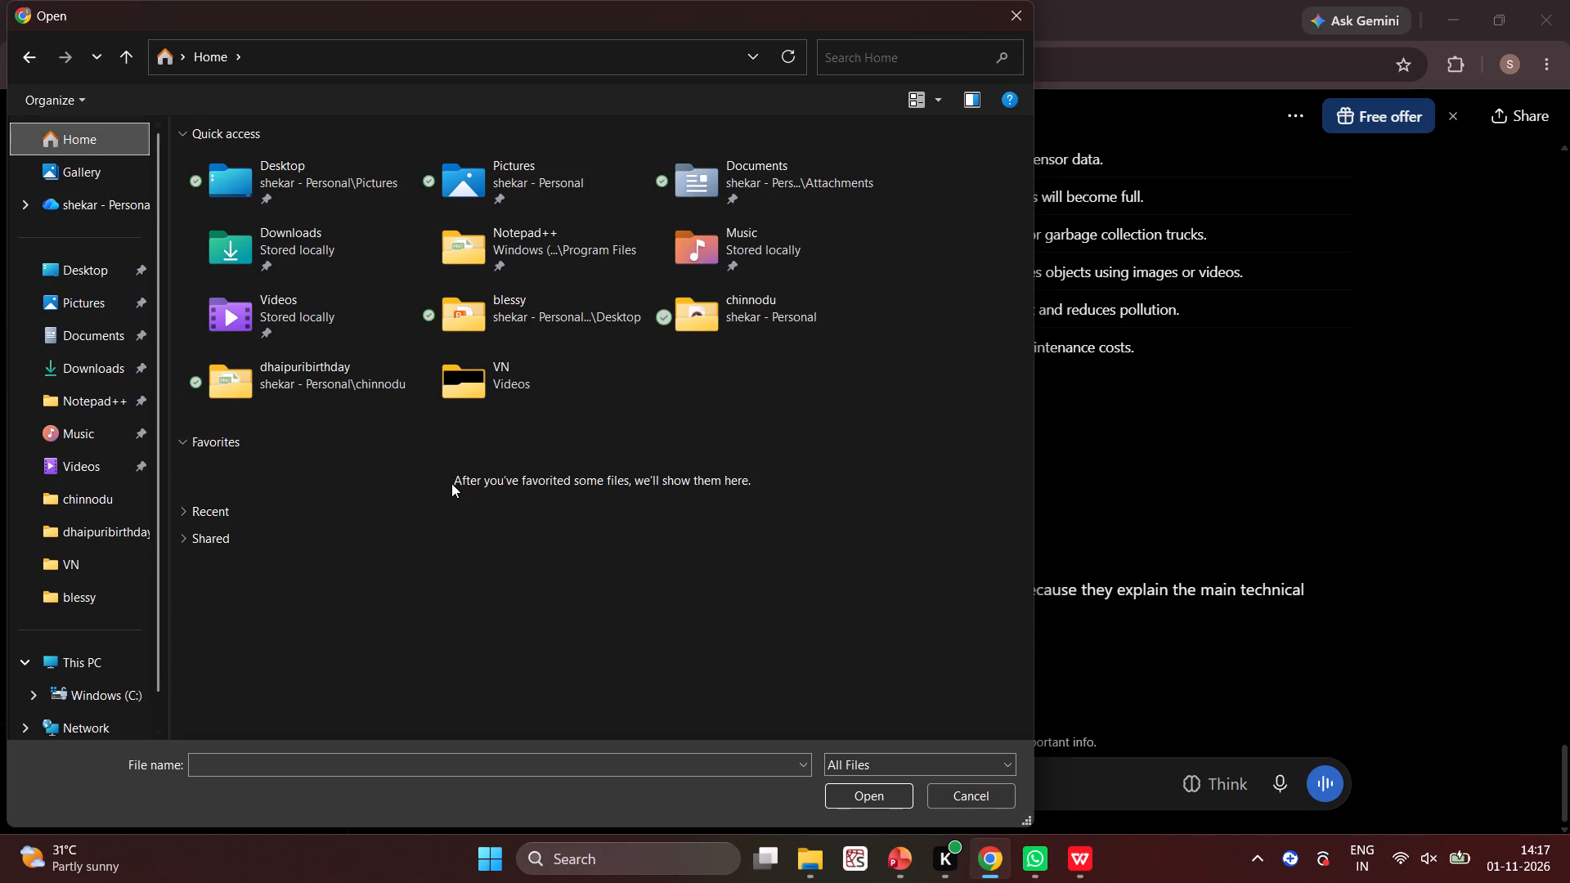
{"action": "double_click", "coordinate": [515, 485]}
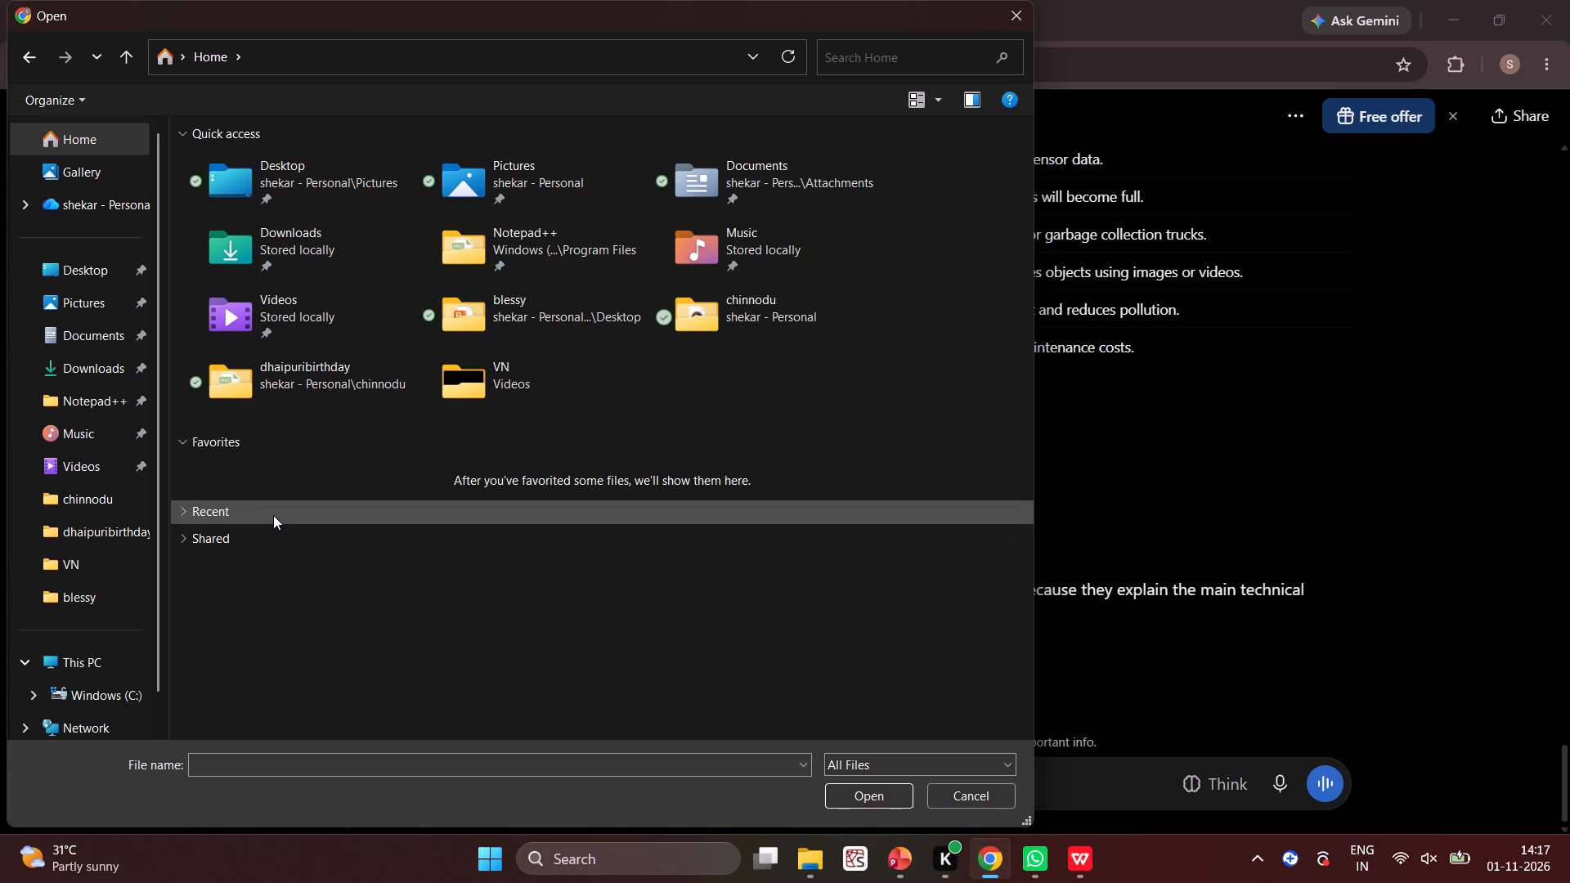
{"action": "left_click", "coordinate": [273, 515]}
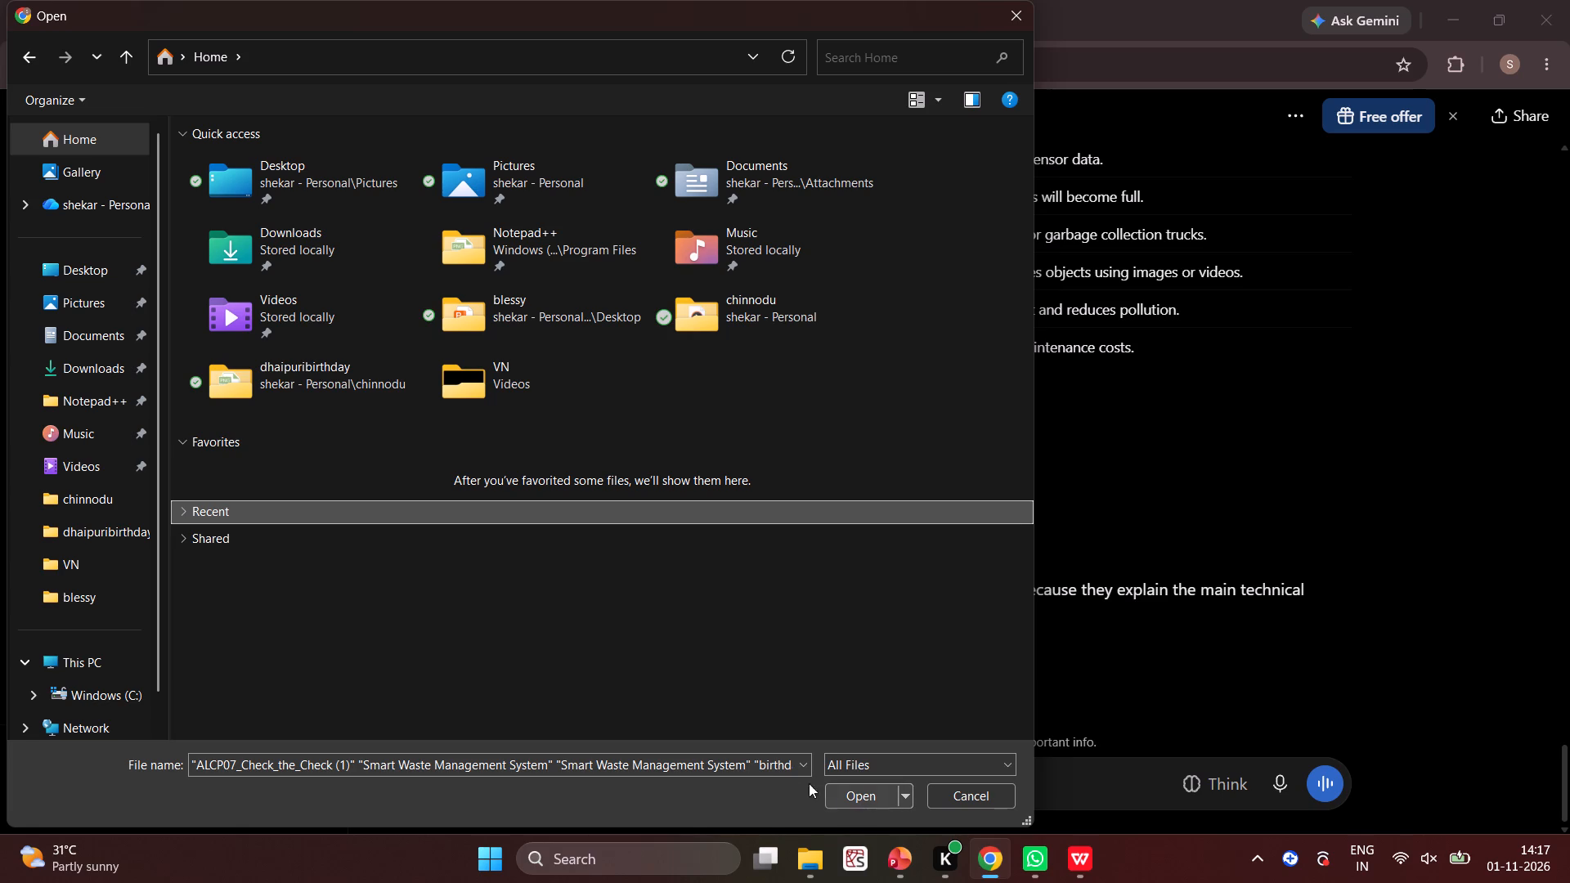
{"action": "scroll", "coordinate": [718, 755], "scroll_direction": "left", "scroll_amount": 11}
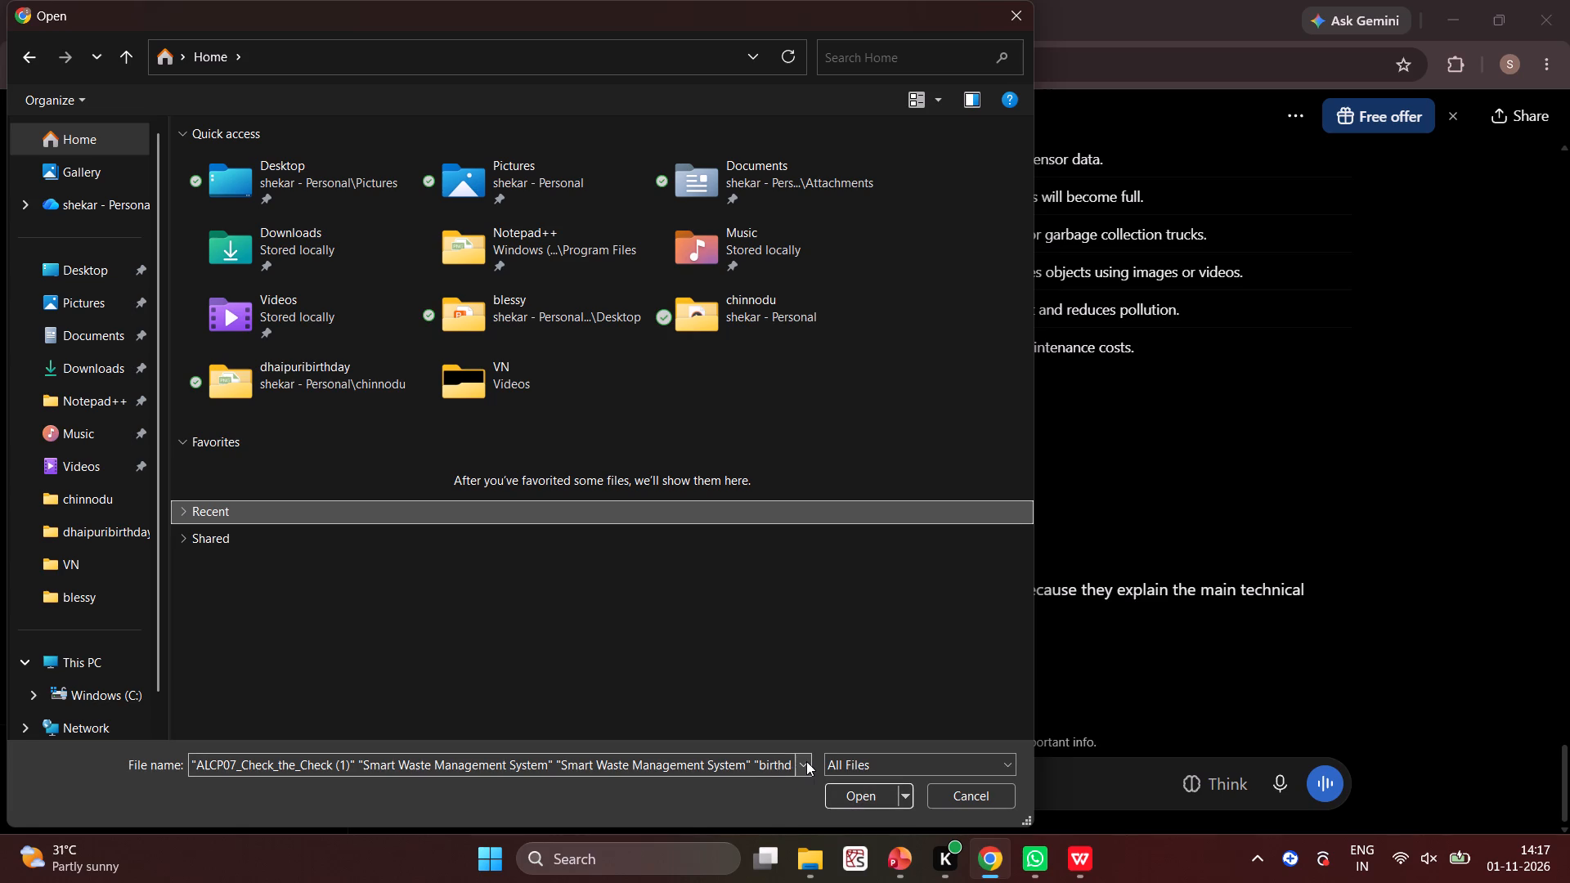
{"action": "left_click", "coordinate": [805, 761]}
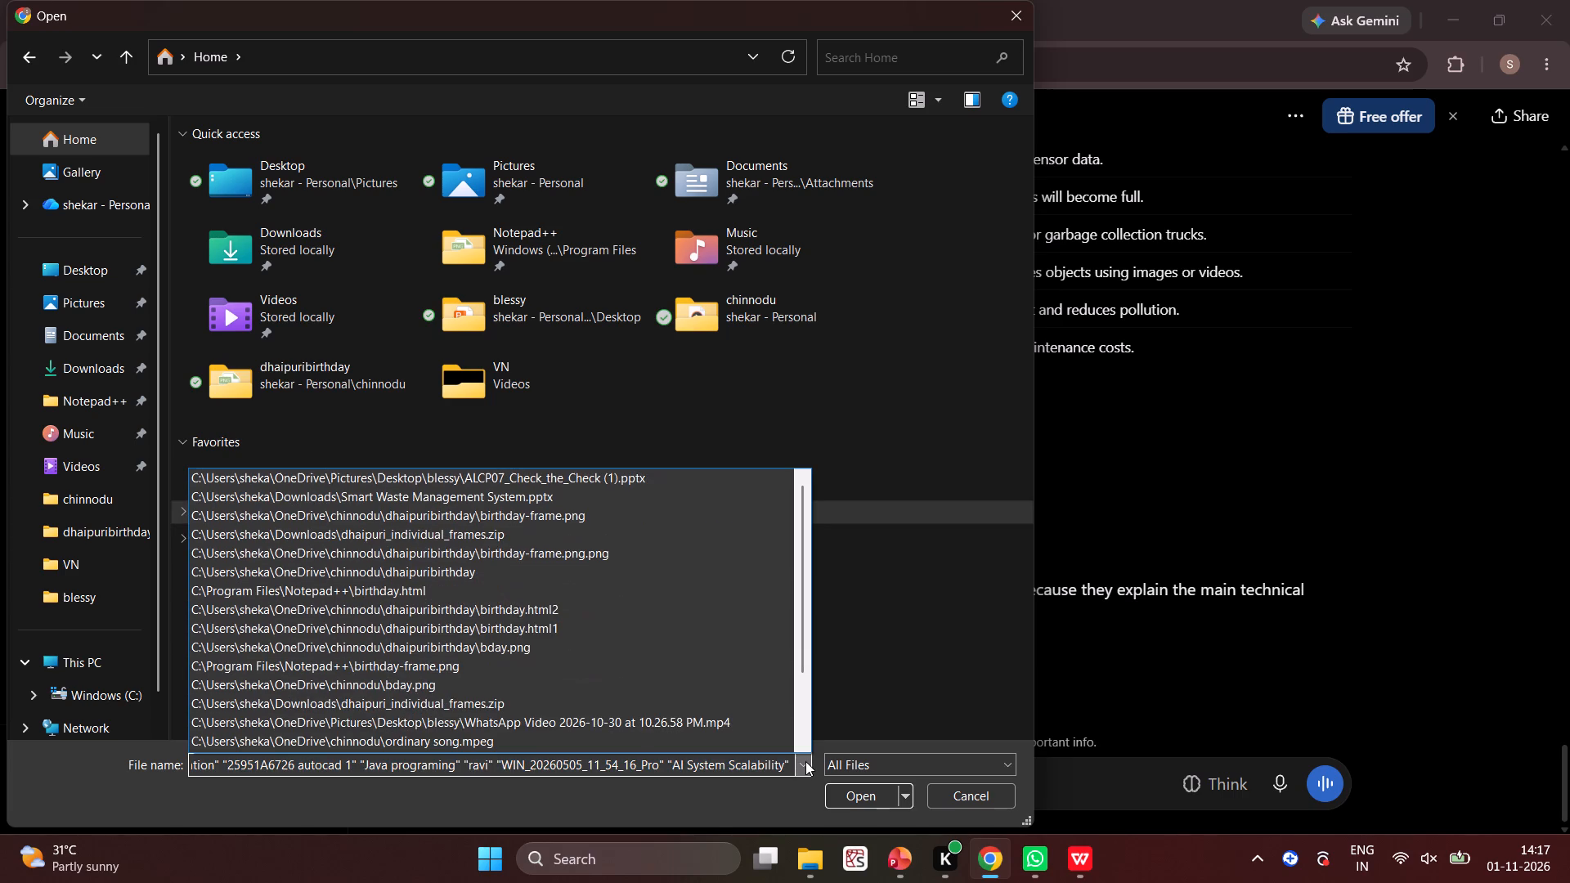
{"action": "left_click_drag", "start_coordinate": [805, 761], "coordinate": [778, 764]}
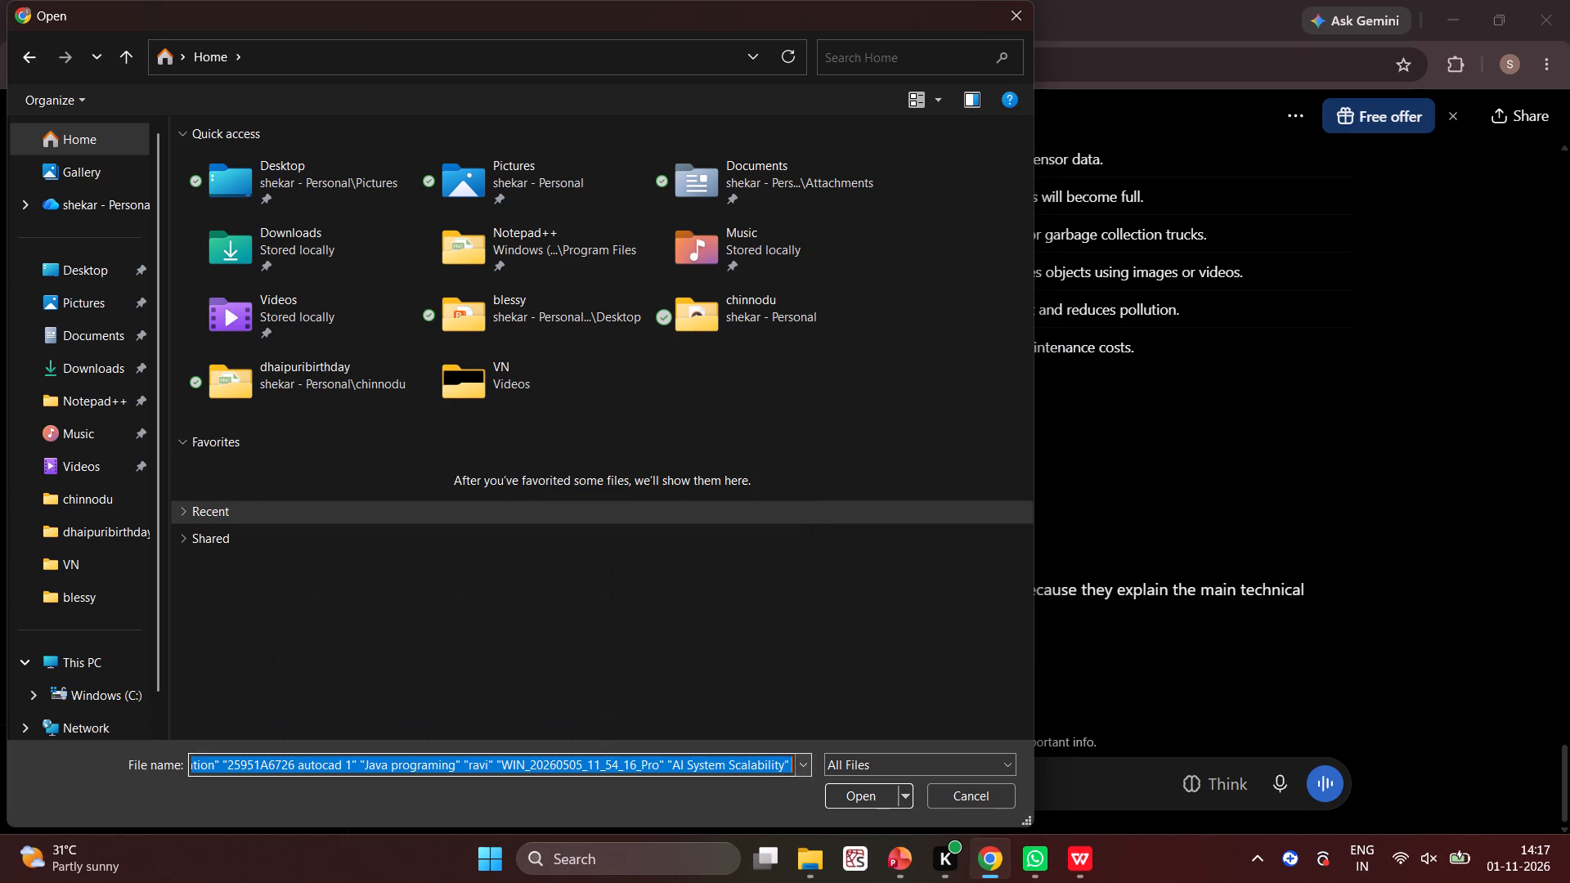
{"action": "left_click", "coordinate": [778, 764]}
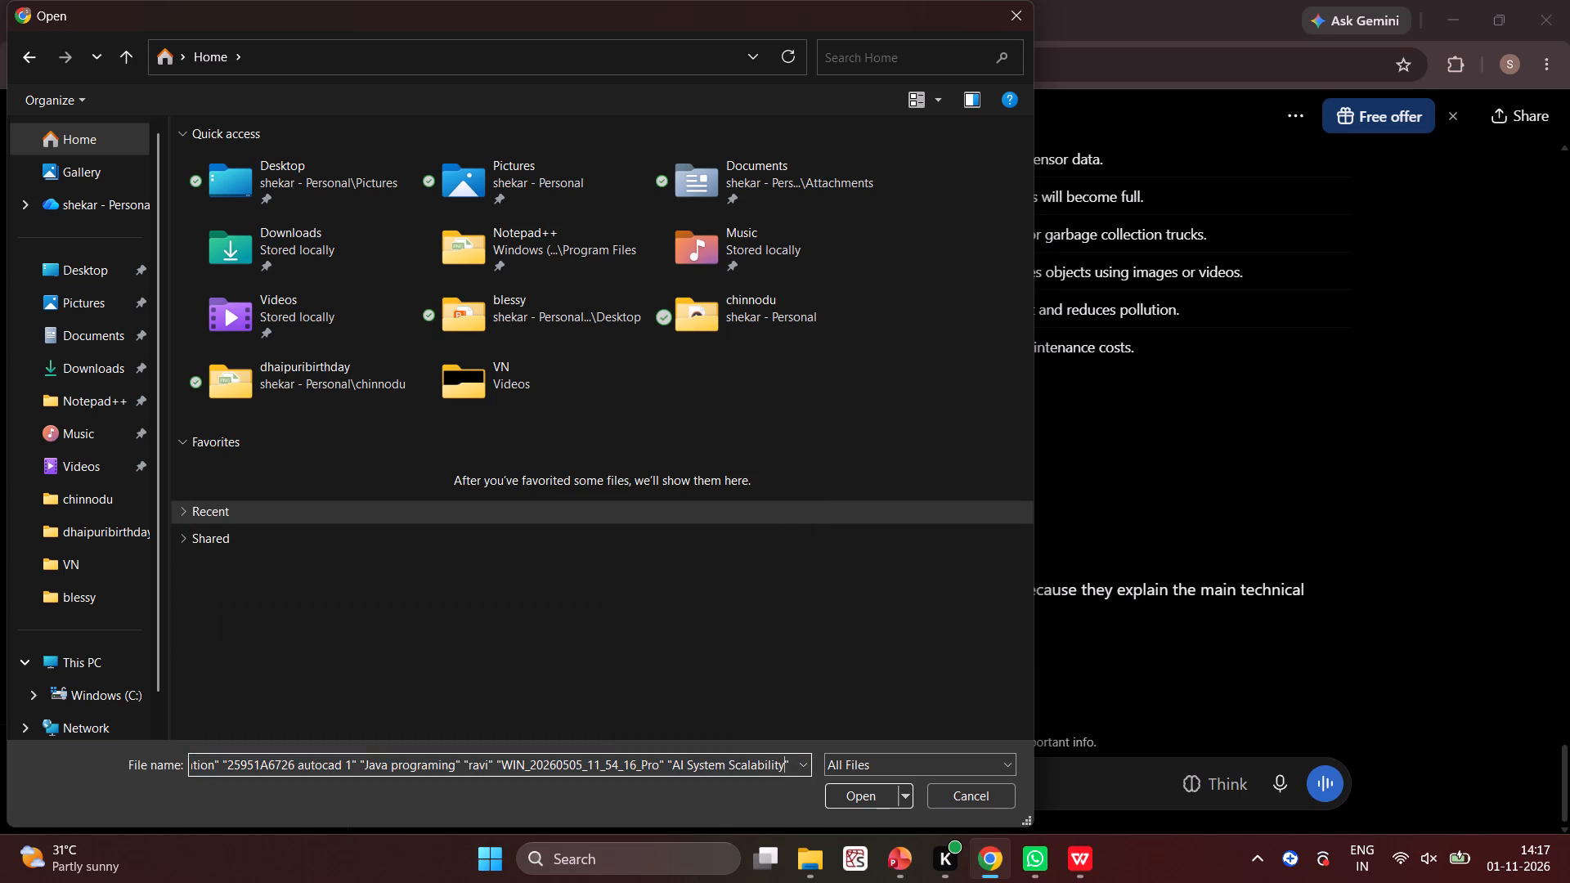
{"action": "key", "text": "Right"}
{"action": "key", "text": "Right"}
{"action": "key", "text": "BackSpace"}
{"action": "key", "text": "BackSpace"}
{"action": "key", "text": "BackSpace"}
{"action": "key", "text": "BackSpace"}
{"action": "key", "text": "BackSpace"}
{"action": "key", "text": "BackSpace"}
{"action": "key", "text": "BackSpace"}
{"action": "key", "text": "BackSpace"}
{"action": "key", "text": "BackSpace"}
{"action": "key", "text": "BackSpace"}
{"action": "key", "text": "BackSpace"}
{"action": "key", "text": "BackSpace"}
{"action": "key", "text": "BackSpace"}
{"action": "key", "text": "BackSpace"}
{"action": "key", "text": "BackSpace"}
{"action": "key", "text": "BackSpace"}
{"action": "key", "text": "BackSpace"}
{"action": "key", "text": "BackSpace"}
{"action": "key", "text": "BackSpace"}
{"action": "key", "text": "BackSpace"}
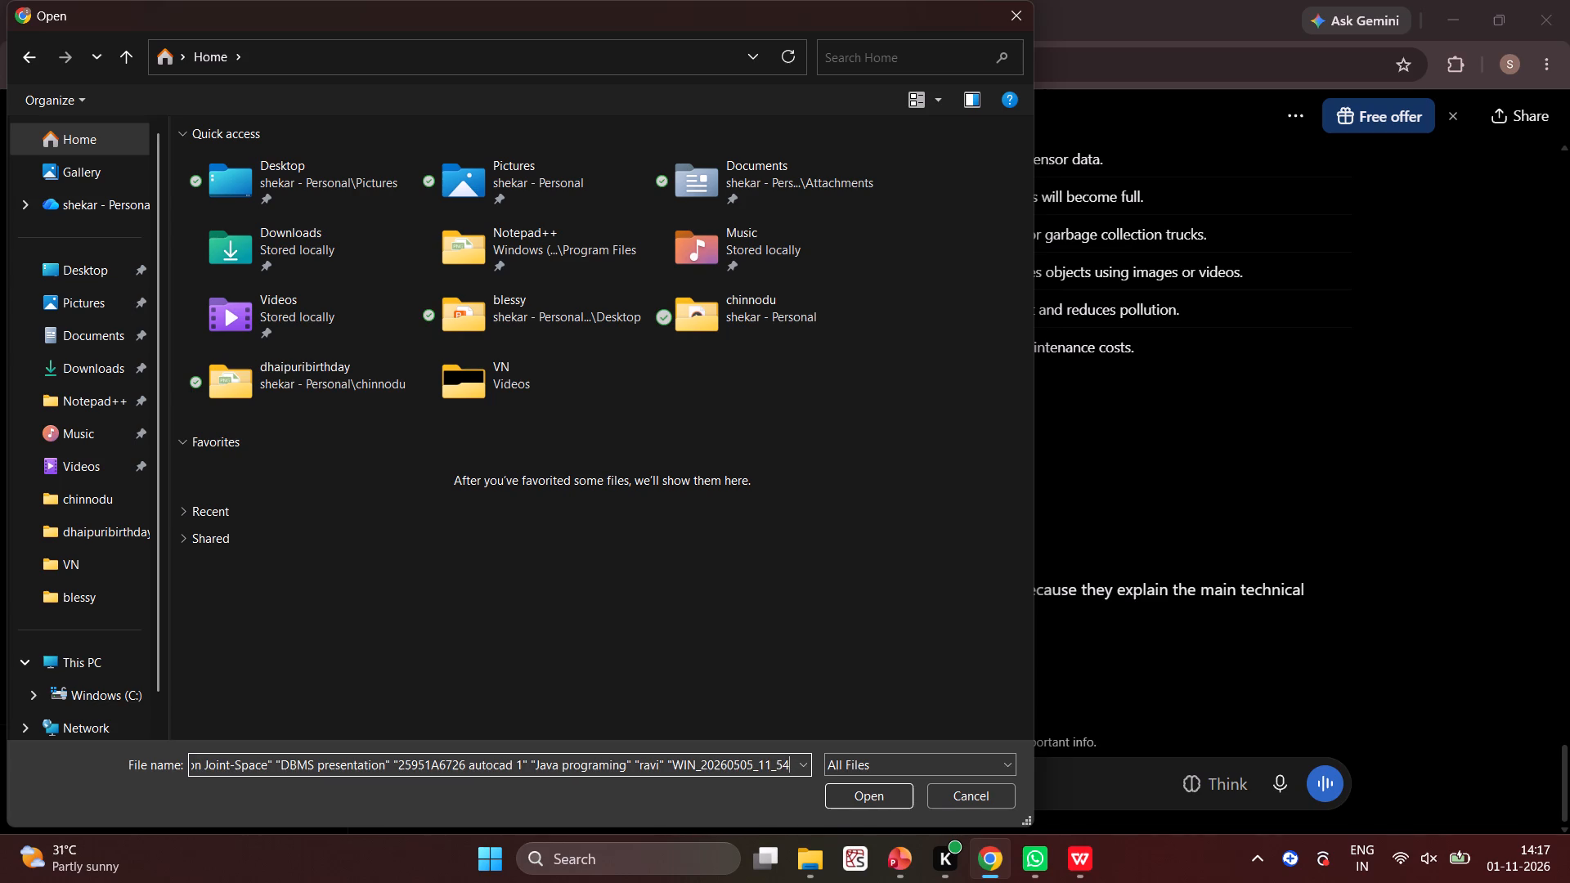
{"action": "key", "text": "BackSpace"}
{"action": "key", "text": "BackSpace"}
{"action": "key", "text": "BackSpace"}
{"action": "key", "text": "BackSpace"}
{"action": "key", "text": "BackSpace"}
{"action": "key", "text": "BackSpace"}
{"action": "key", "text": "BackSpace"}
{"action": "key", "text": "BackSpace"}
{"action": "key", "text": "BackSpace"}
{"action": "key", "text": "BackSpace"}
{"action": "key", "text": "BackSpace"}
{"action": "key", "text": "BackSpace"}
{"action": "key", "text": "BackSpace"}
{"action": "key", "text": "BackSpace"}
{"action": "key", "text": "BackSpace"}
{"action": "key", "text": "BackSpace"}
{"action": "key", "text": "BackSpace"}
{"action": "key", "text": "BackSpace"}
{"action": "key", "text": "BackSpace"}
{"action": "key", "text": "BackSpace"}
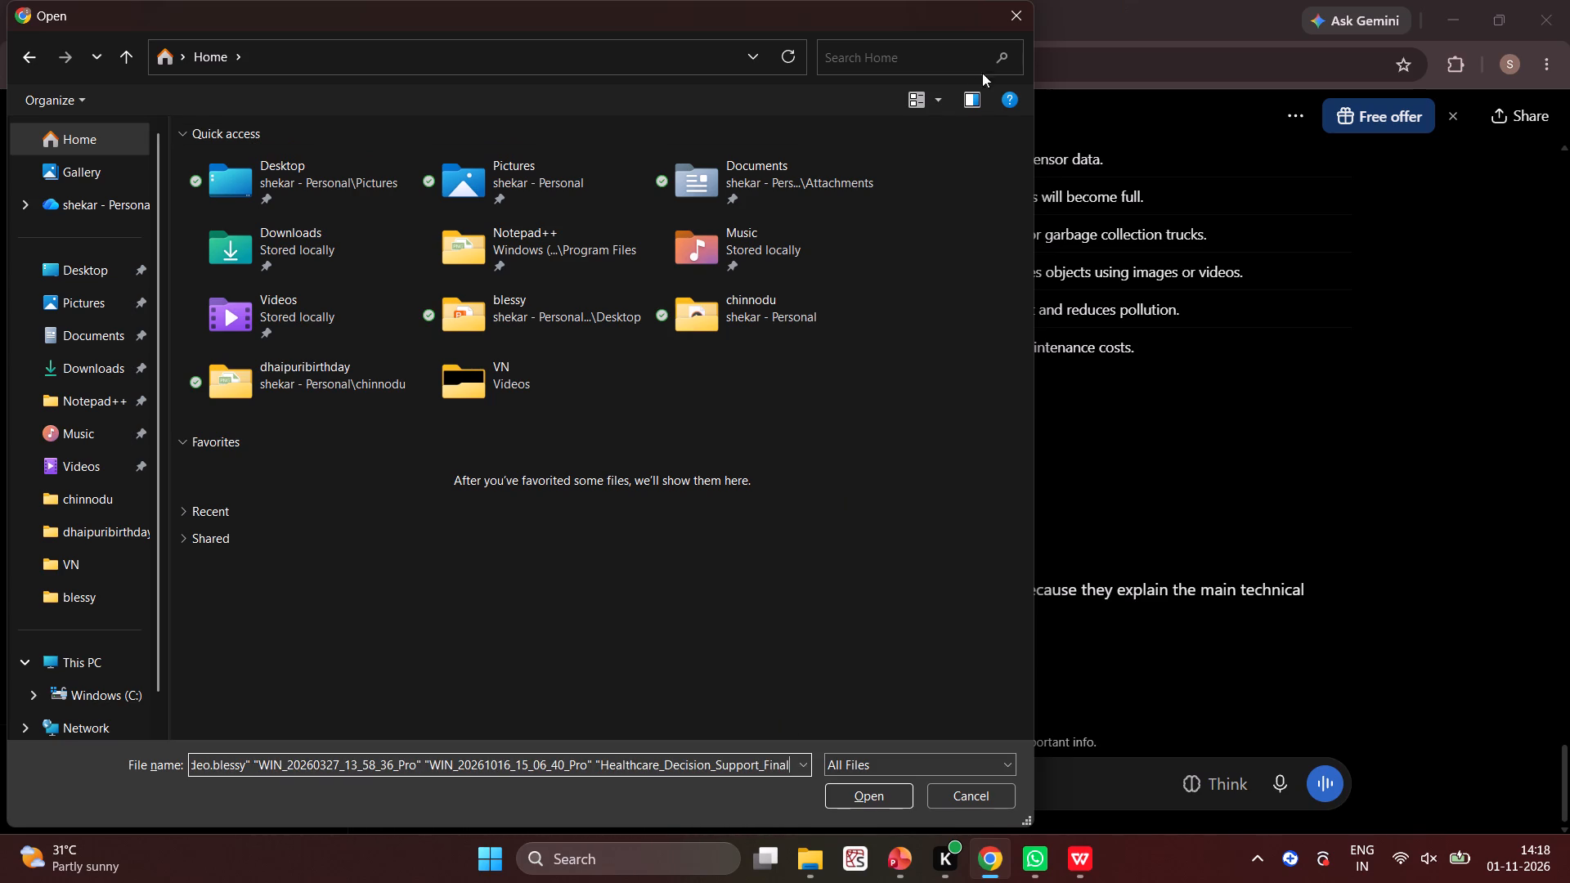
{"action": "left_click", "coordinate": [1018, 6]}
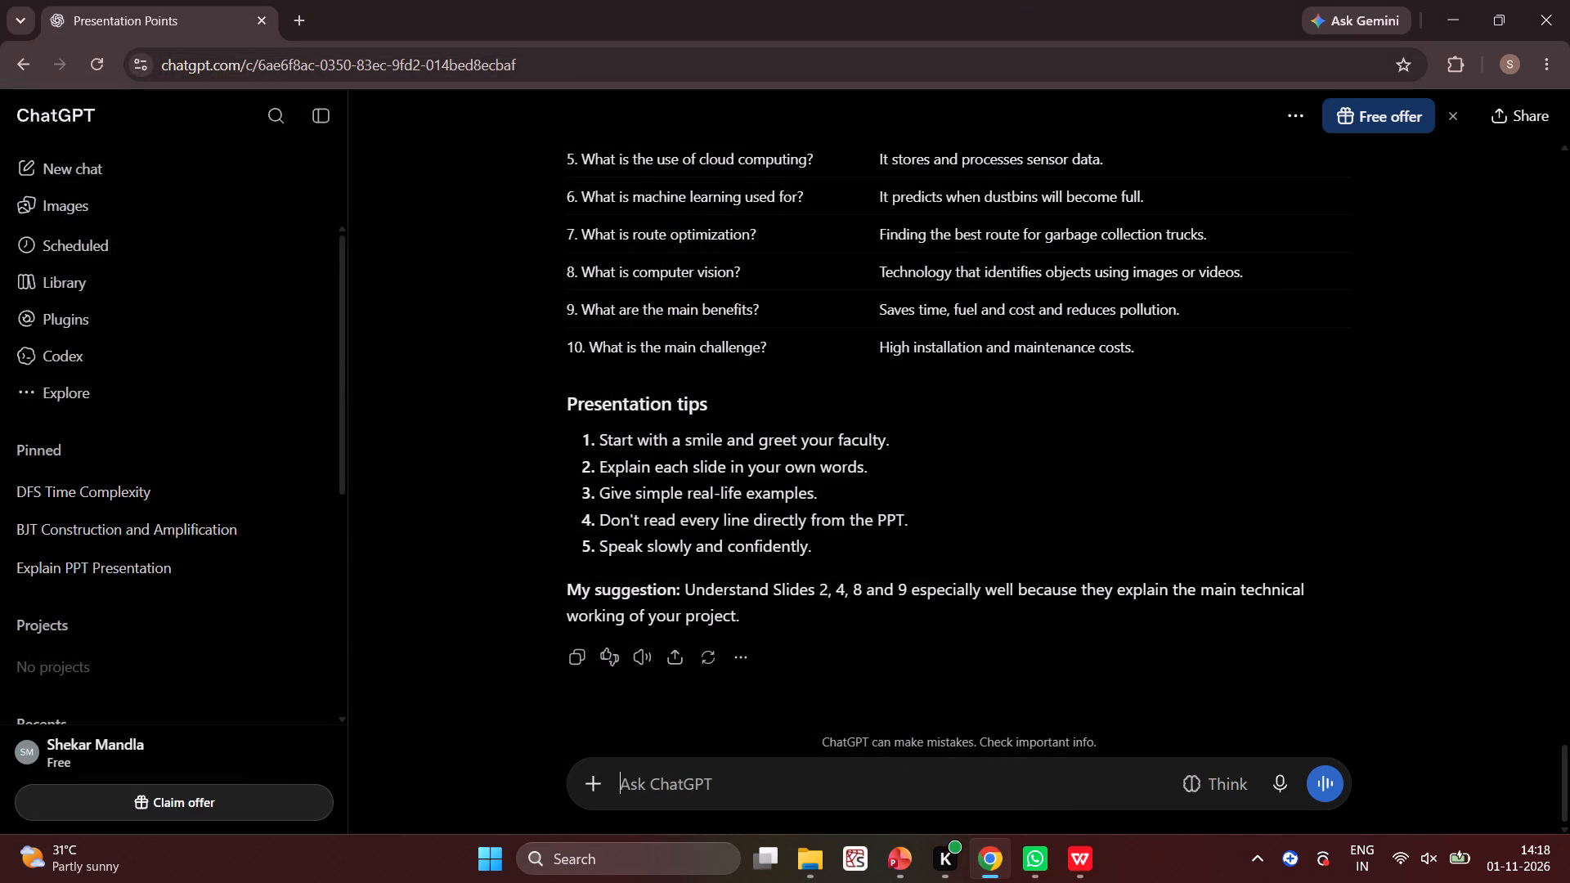
Switch to File Explorer and check where ALCP07_Check_the_Check (1) is stored among the recent files.
{"action": "left_click", "coordinate": [810, 869]}
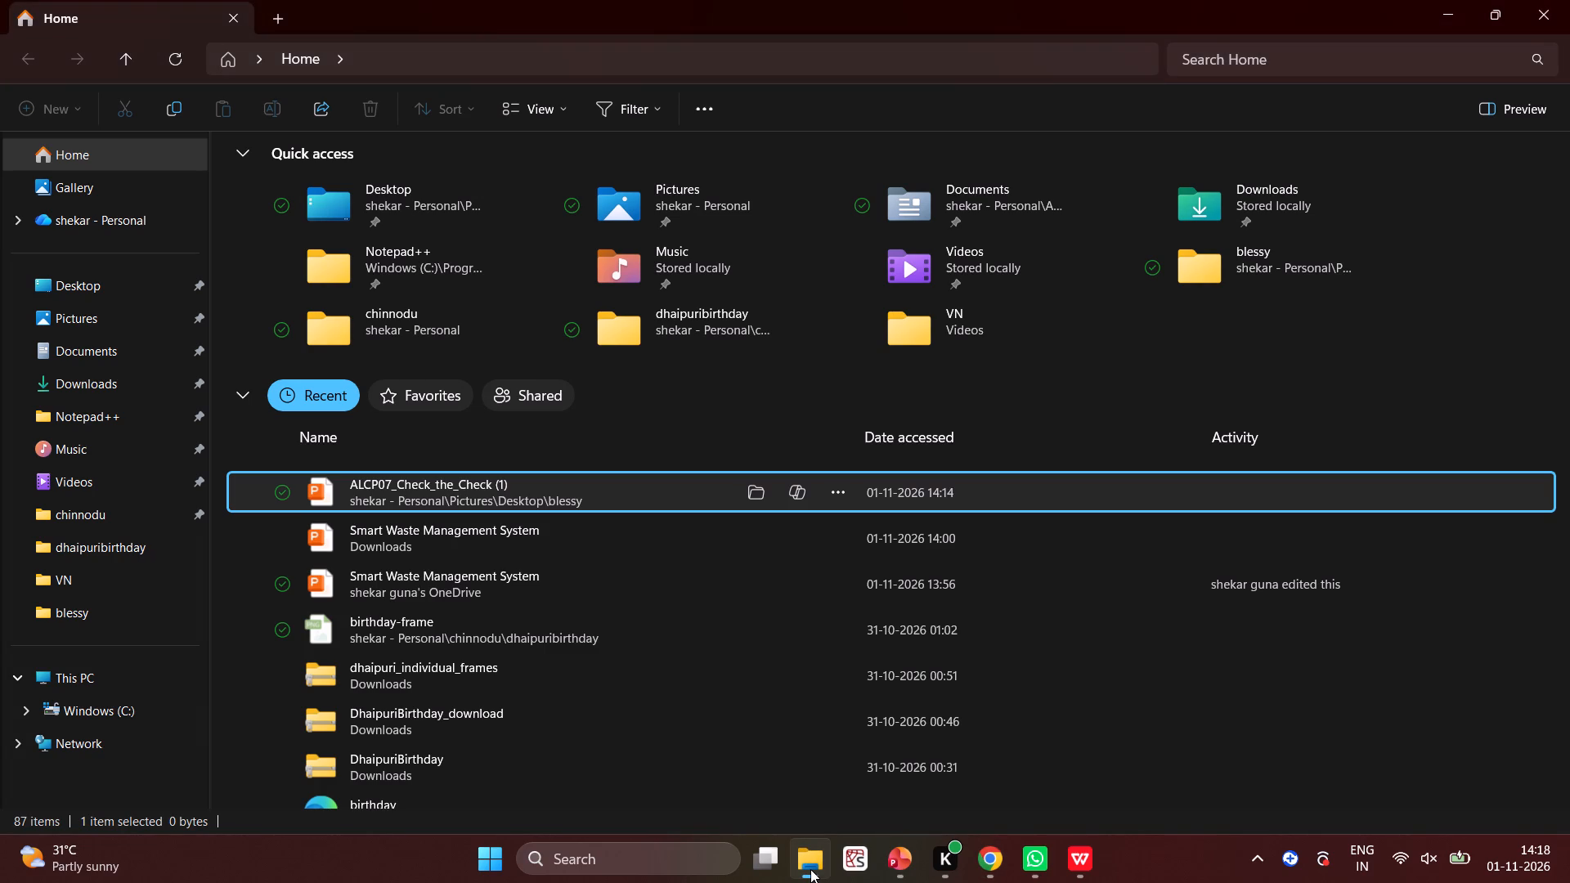
{"action": "scroll", "coordinate": [644, 625], "scroll_direction": "up", "scroll_amount": 5}
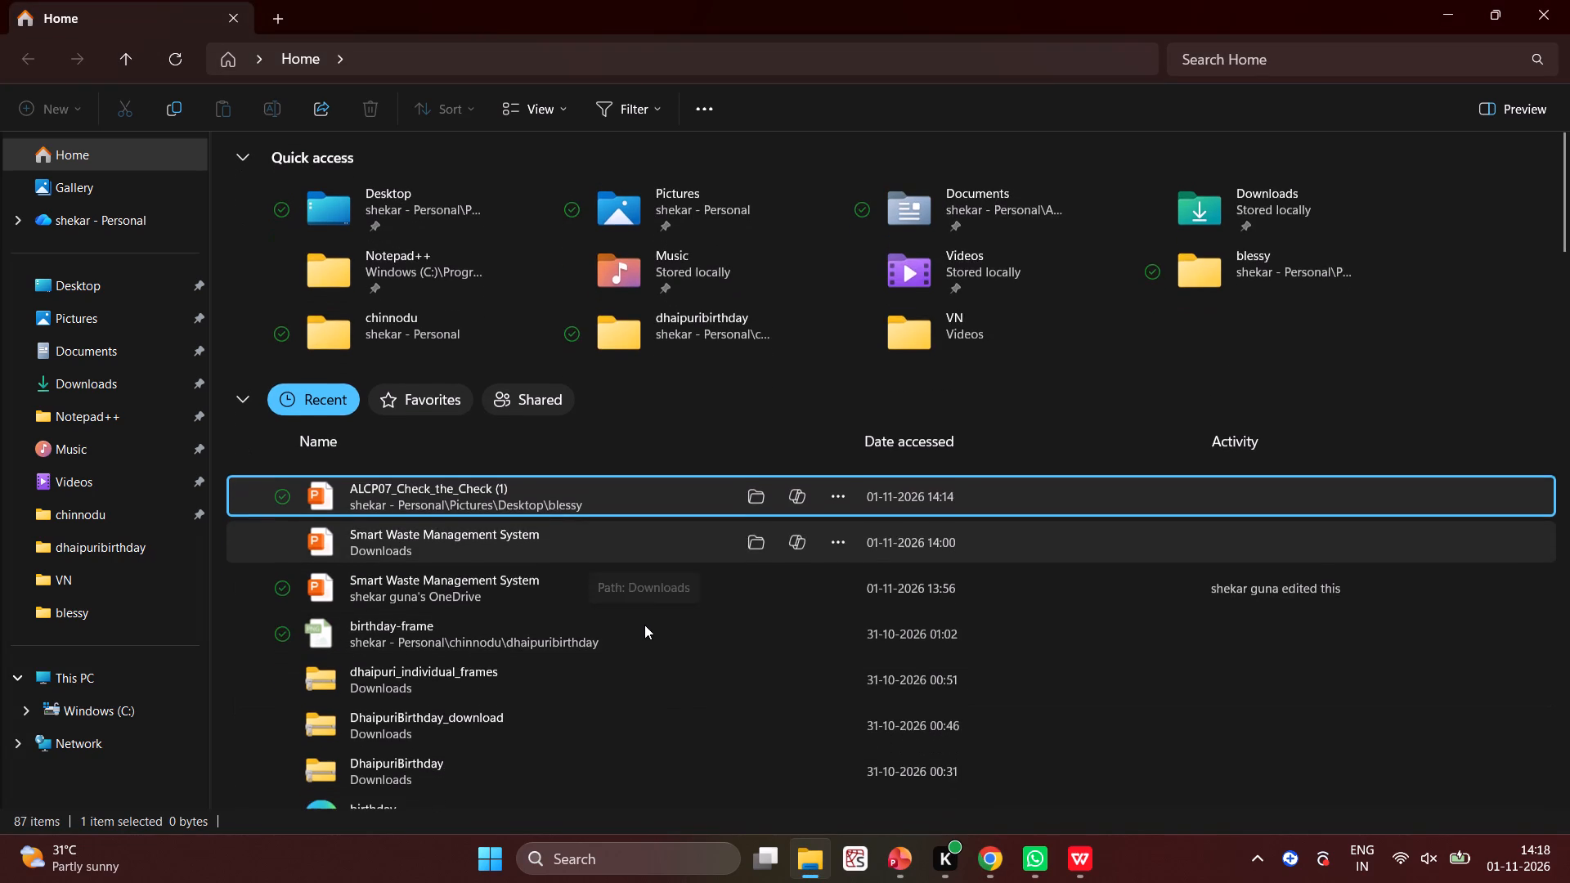
{"action": "scroll", "coordinate": [644, 625], "scroll_direction": "up", "scroll_amount": 3}
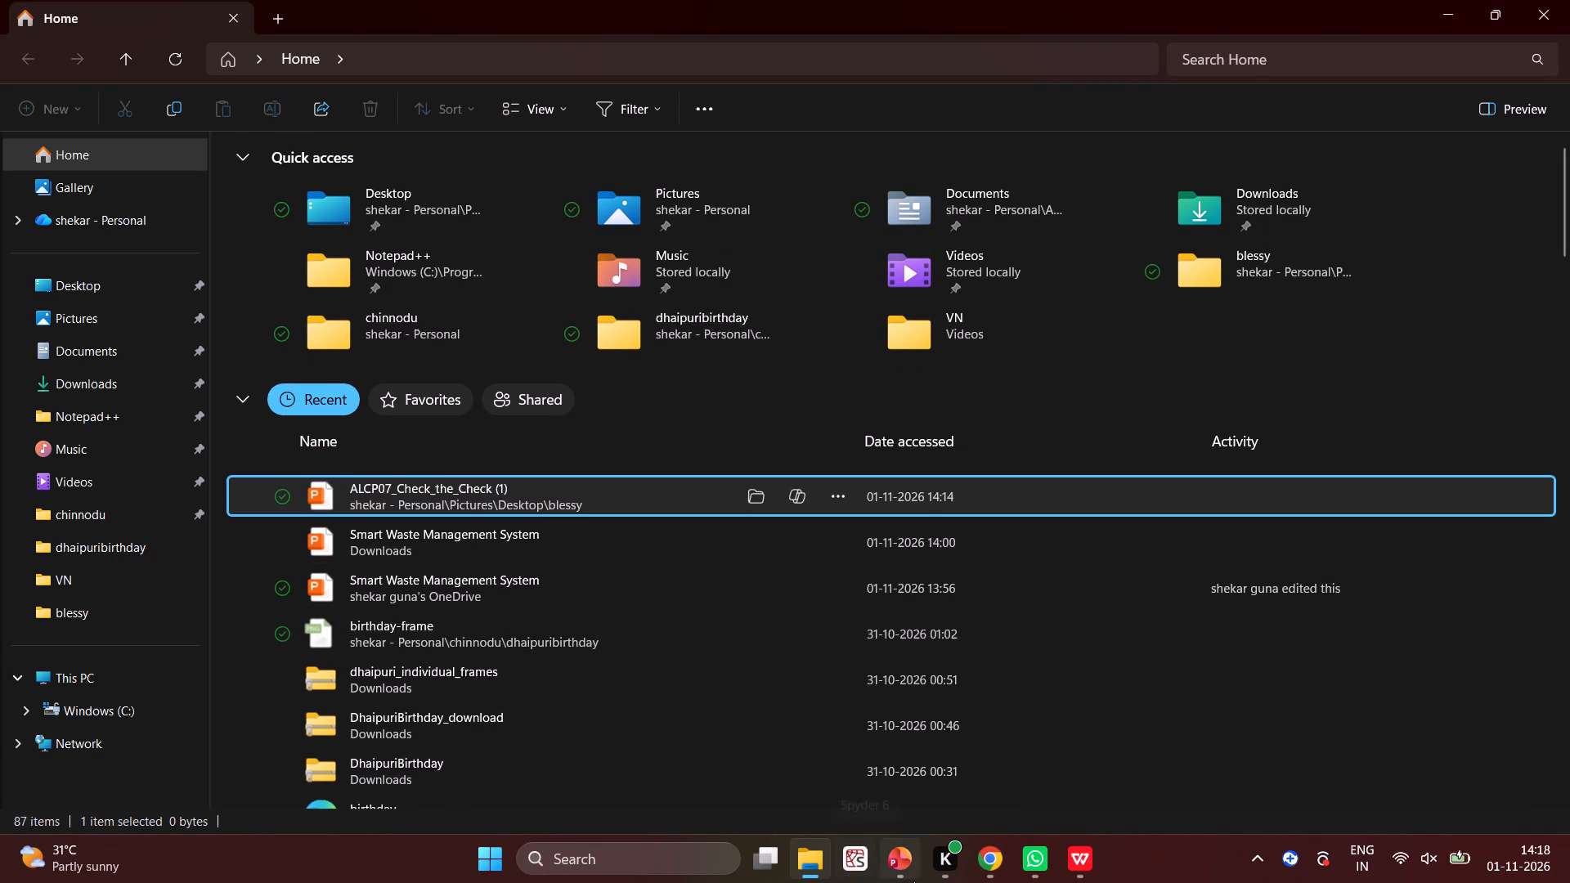
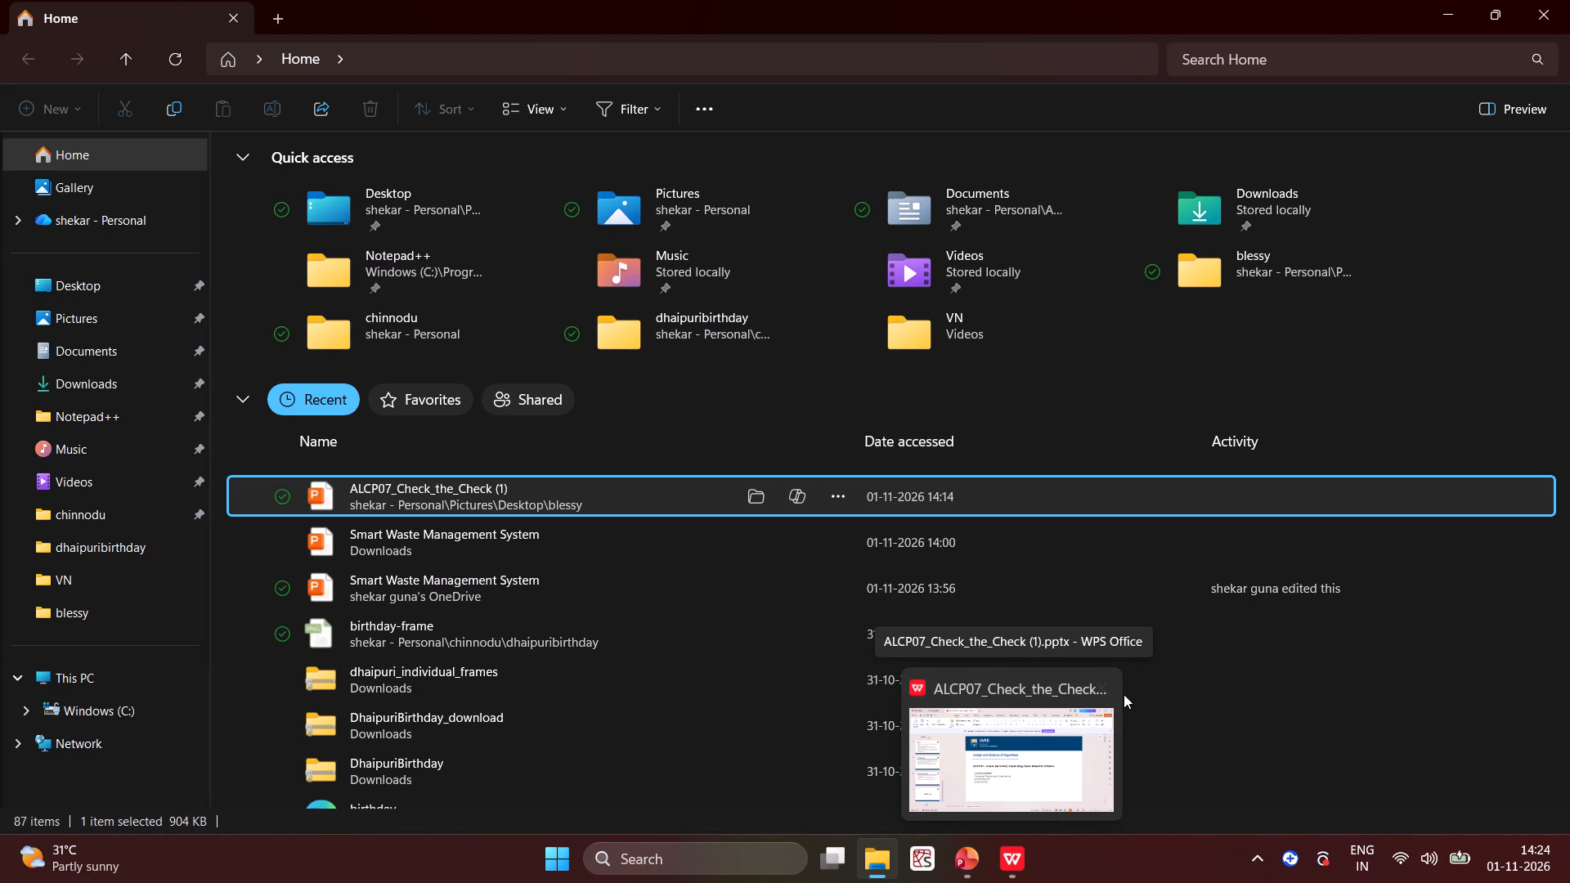
Close the ALCP07_Check_the_Check (1) presentation window that is open in WPS Office.
{"action": "left_click", "coordinate": [1124, 694]}
{"action": "left_click", "coordinate": [1101, 685]}
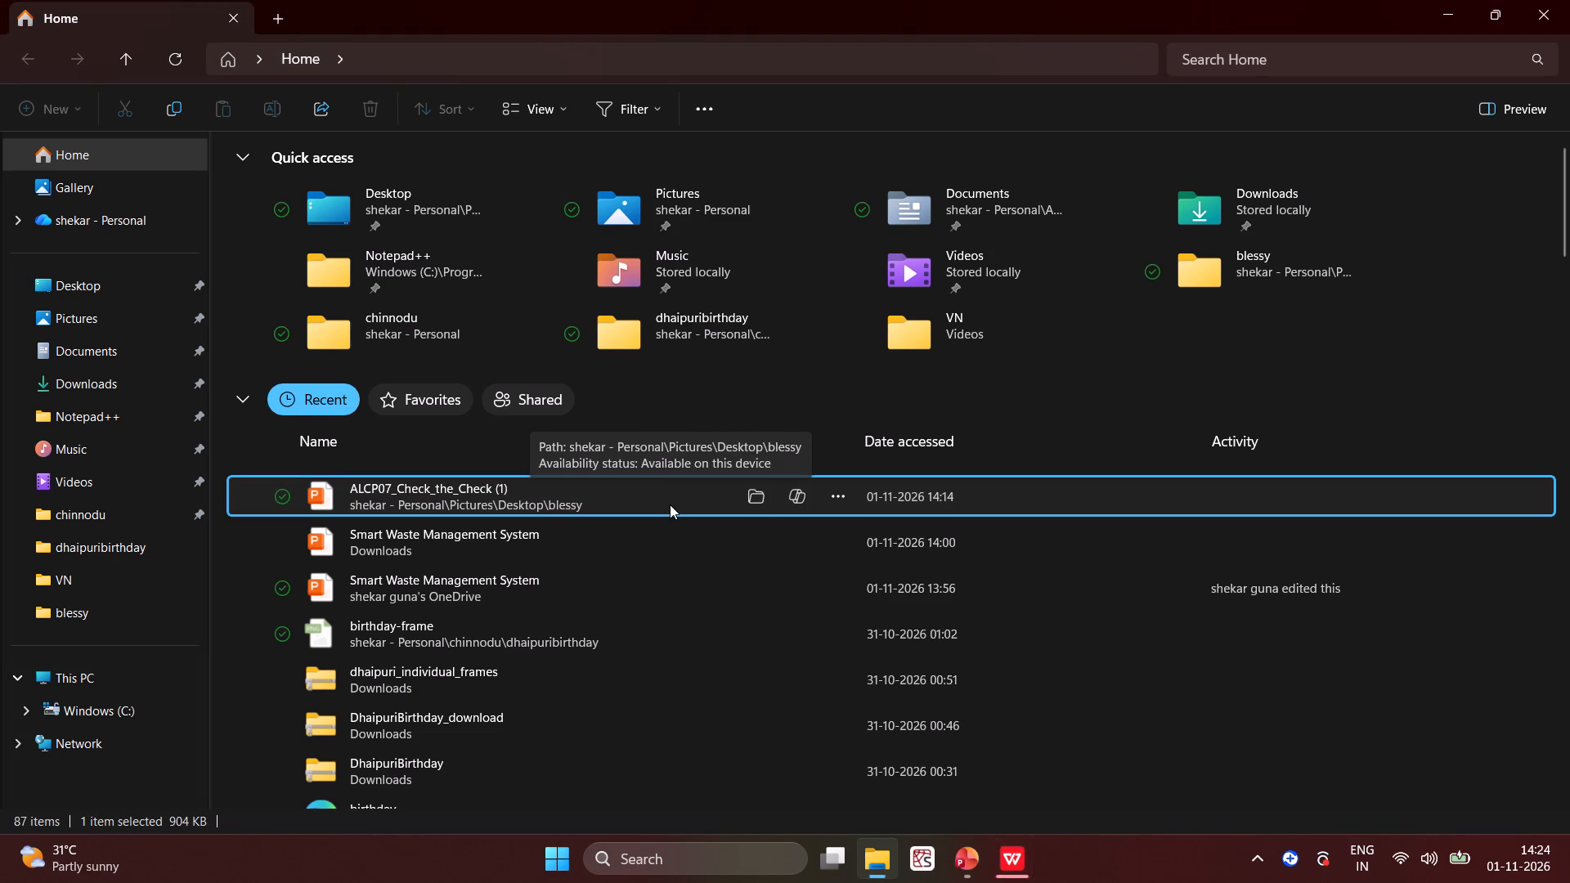
Open the recent ALCP07_Check_the_Check (1) file from File Explorer in PowerPoint.
{"action": "right_click", "coordinate": [670, 504]}
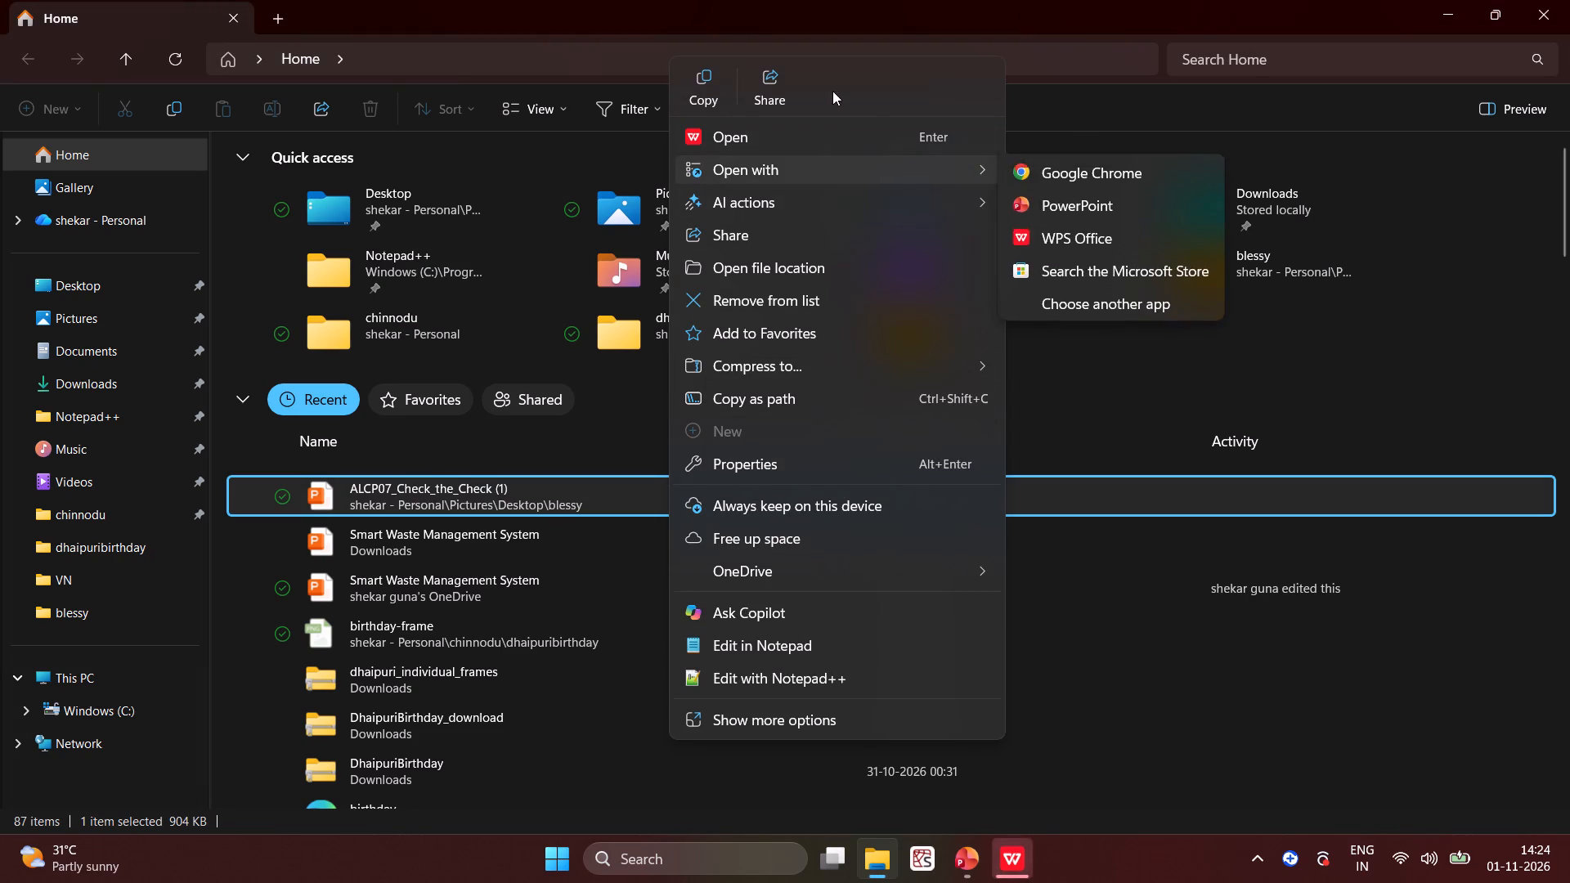
{"action": "left_click", "coordinate": [1059, 207]}
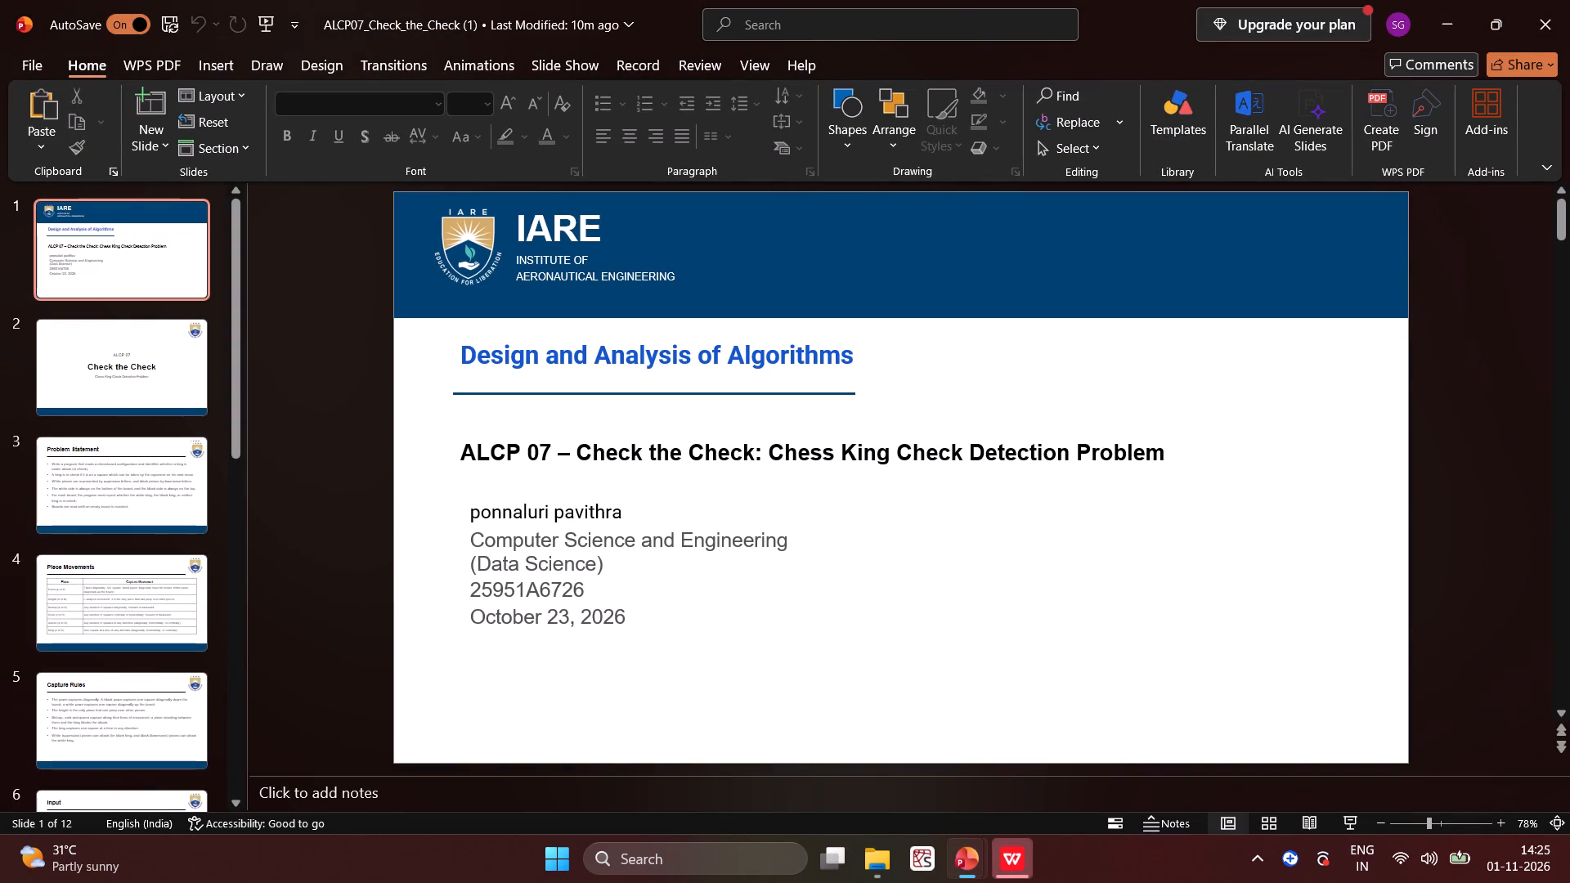
Cut slide 2, the "Check the Check" title slide, out of the presentation.
{"action": "left_click", "coordinate": [101, 353]}
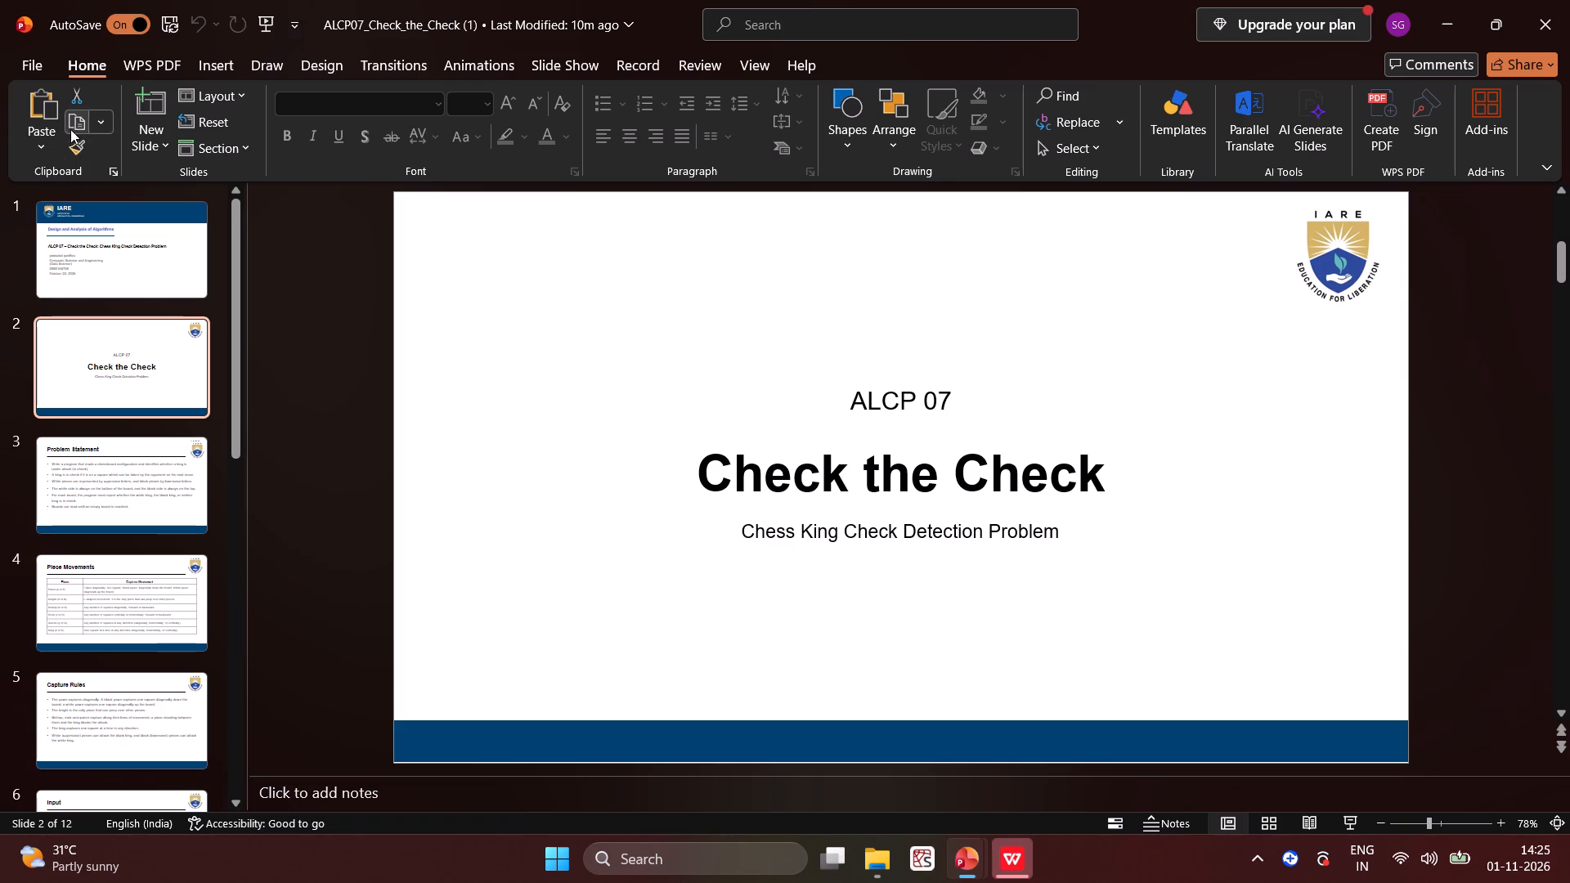
{"action": "left_click", "coordinate": [78, 99]}
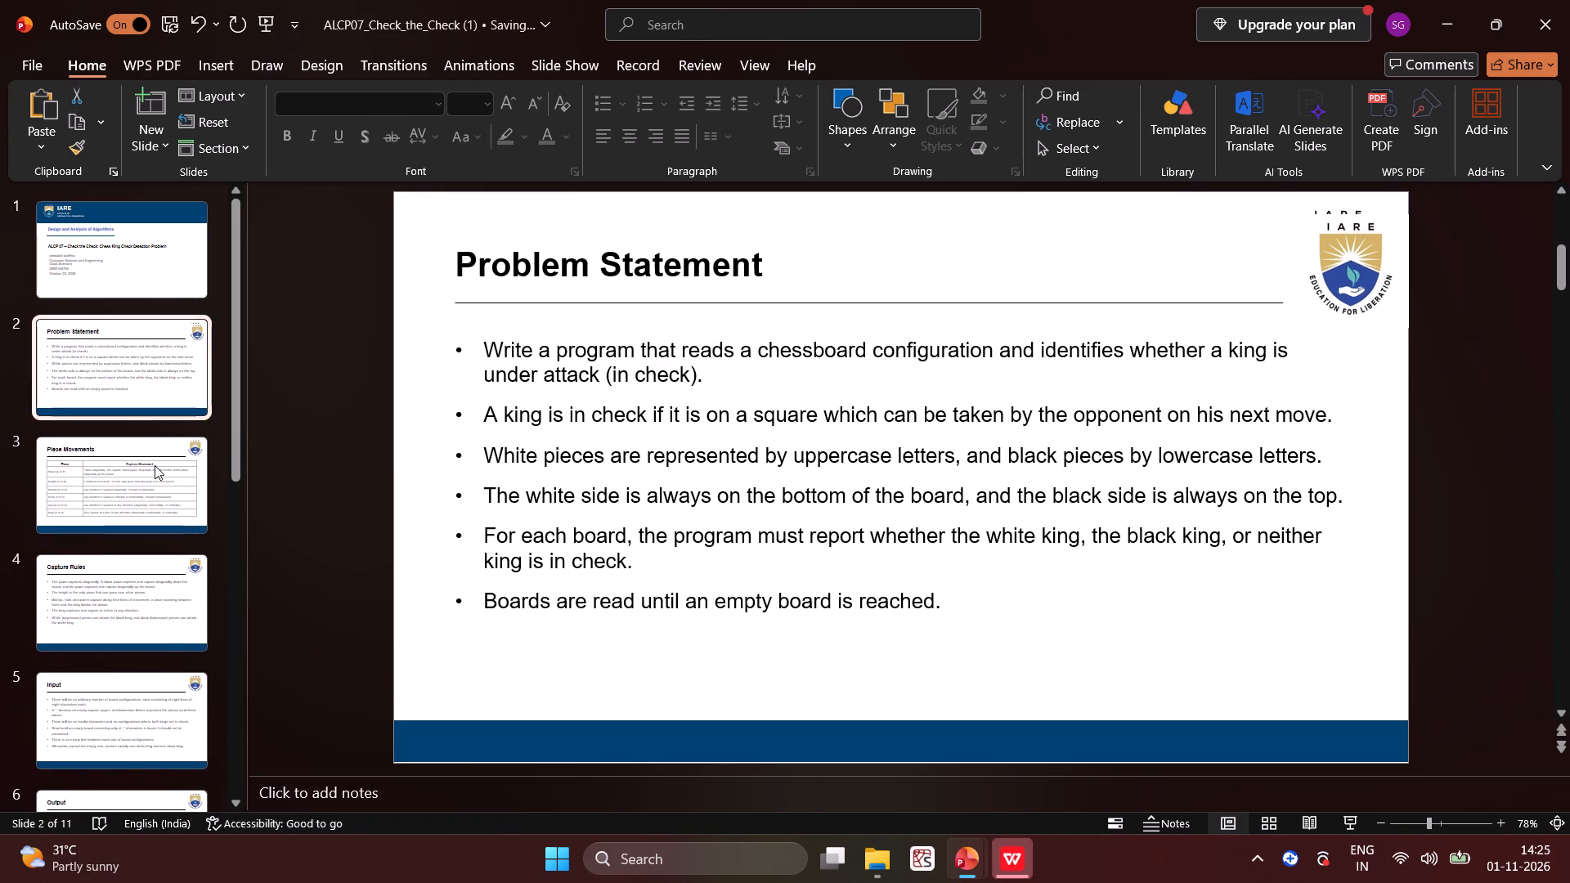
Look over the remaining slides, return to the first slide and start recording the presentation from the beginning.
{"action": "scroll", "coordinate": [155, 465], "scroll_direction": "down", "scroll_amount": 13}
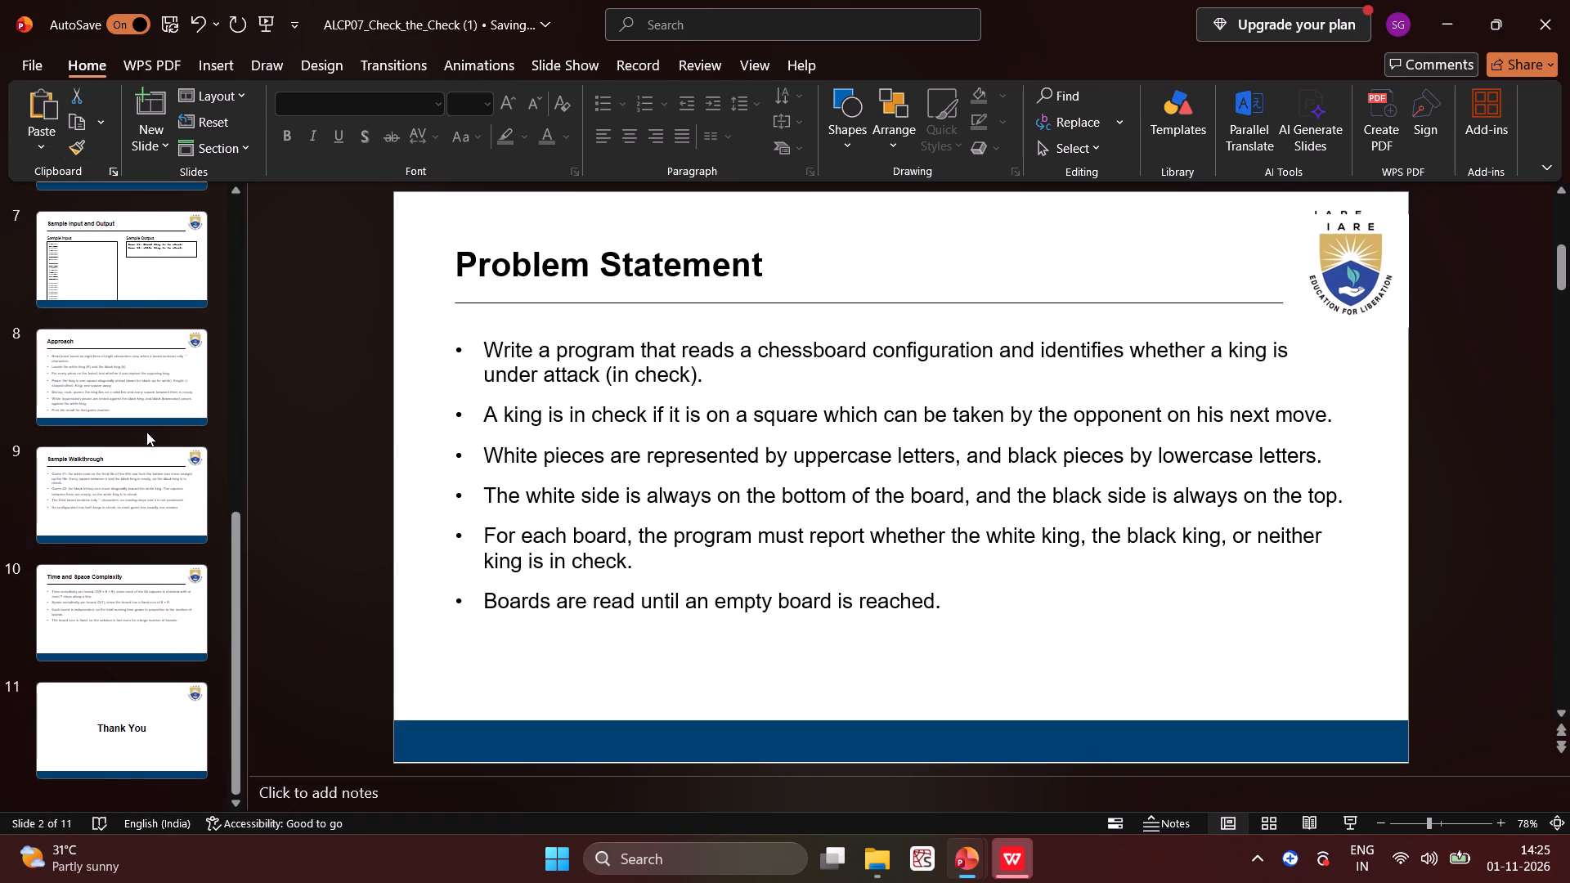
{"action": "scroll", "coordinate": [146, 432], "scroll_direction": "up", "scroll_amount": 10}
{"action": "left_click", "coordinate": [111, 217]}
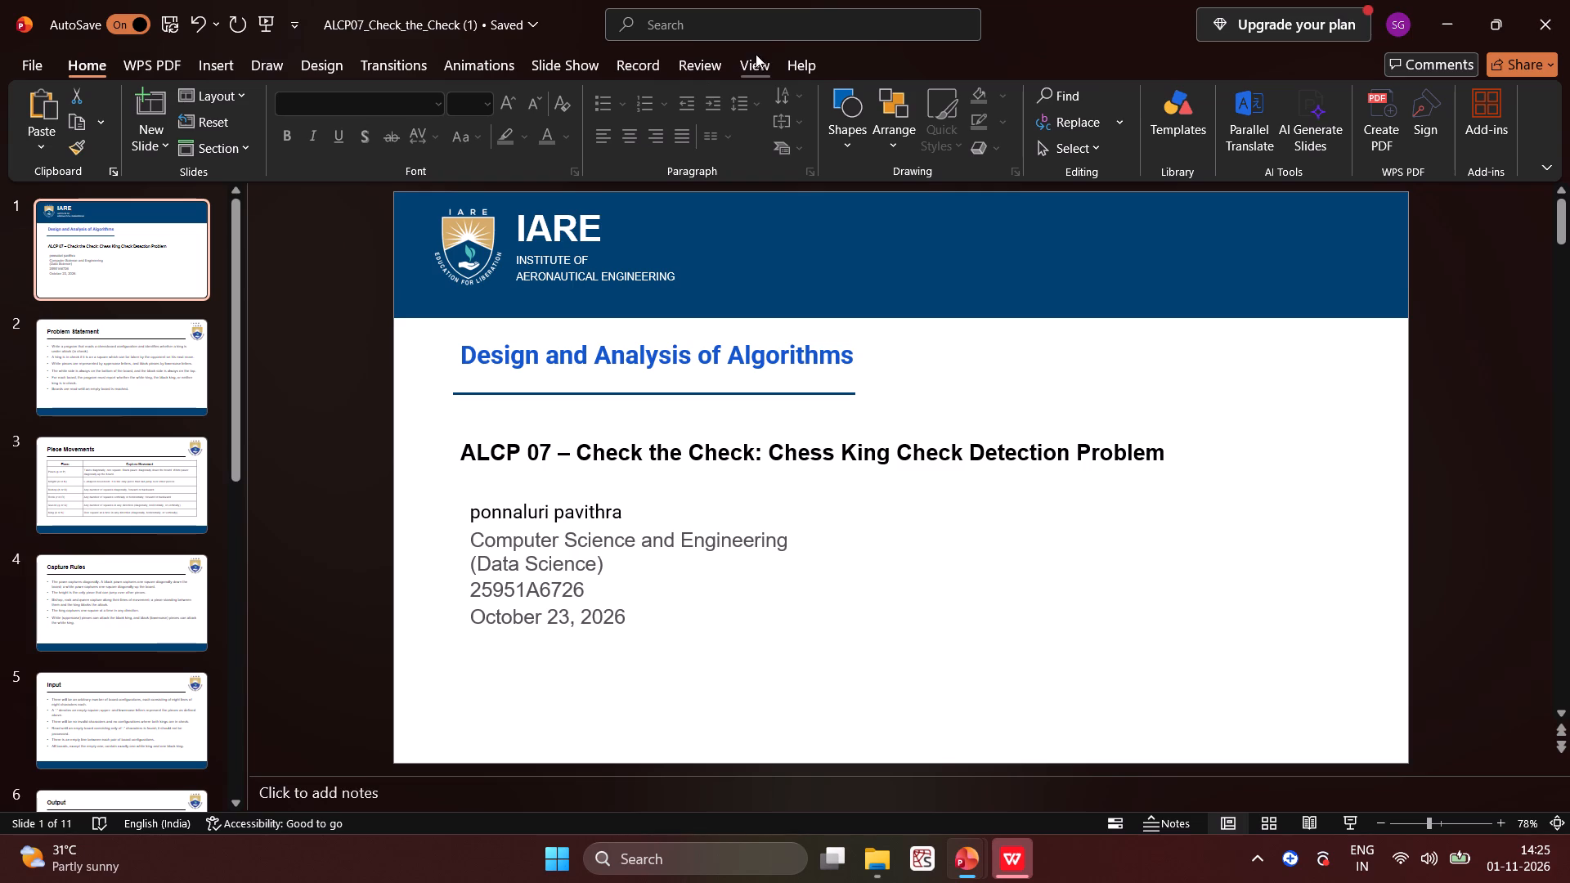
{"action": "left_click", "coordinate": [653, 61]}
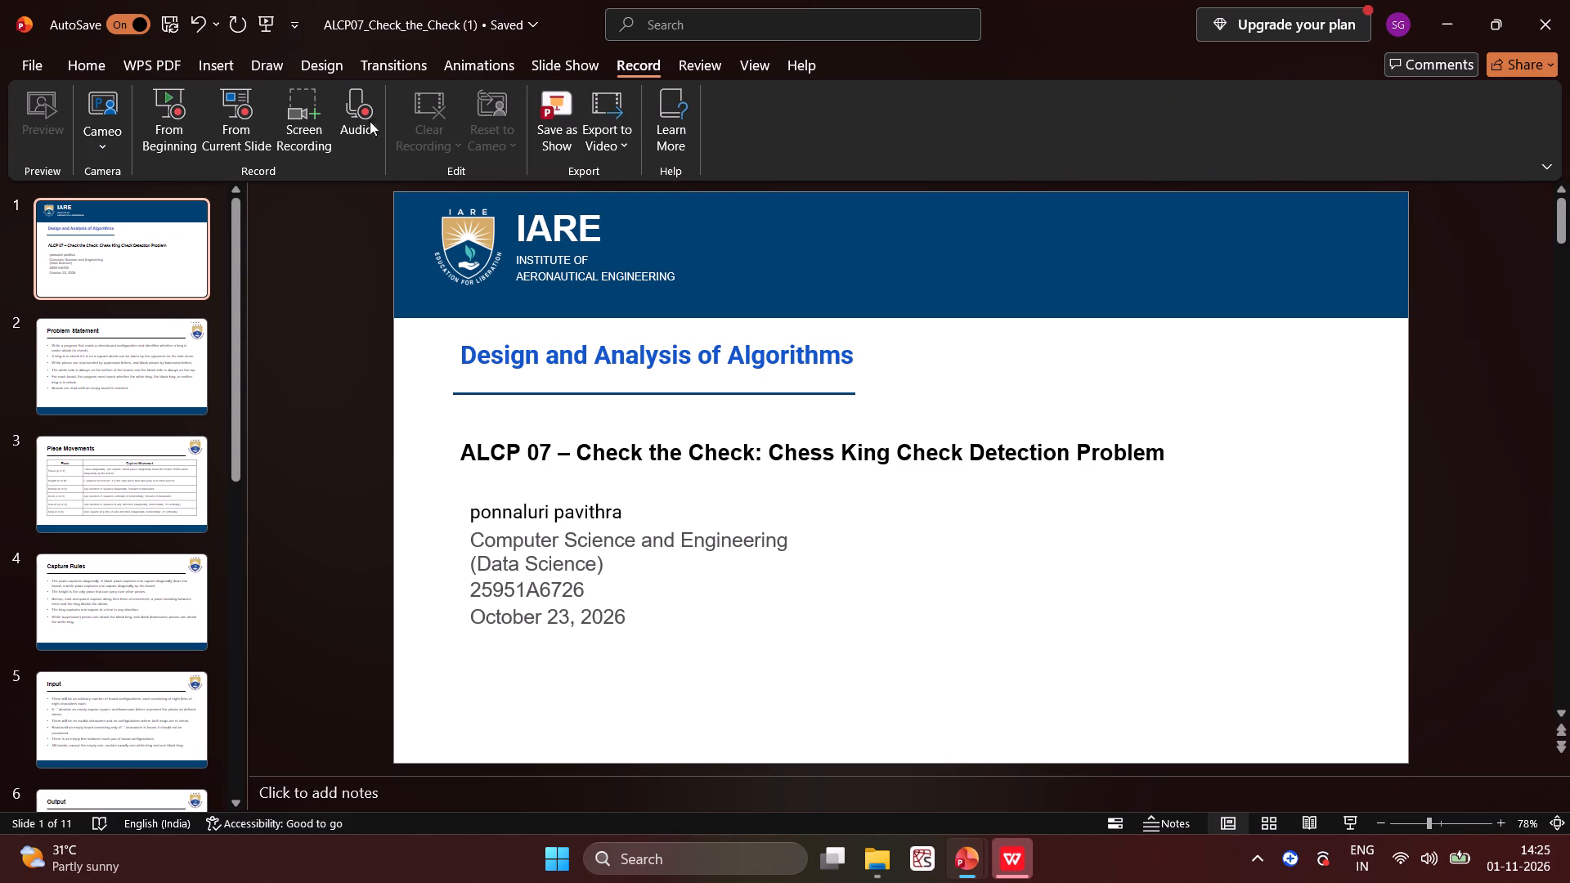
{"action": "left_click", "coordinate": [187, 110]}
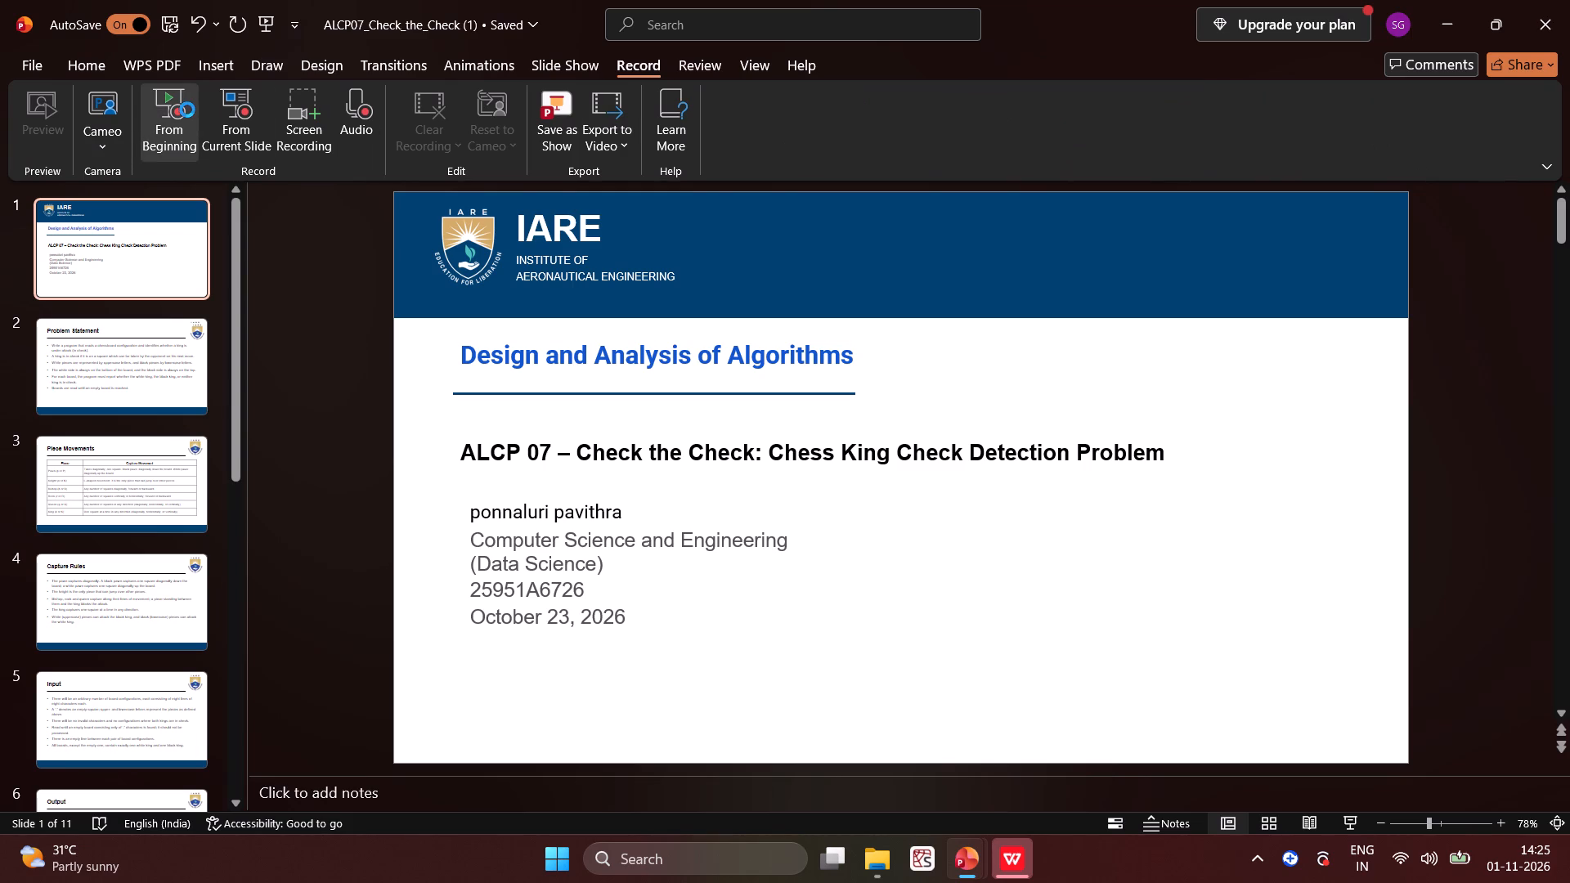
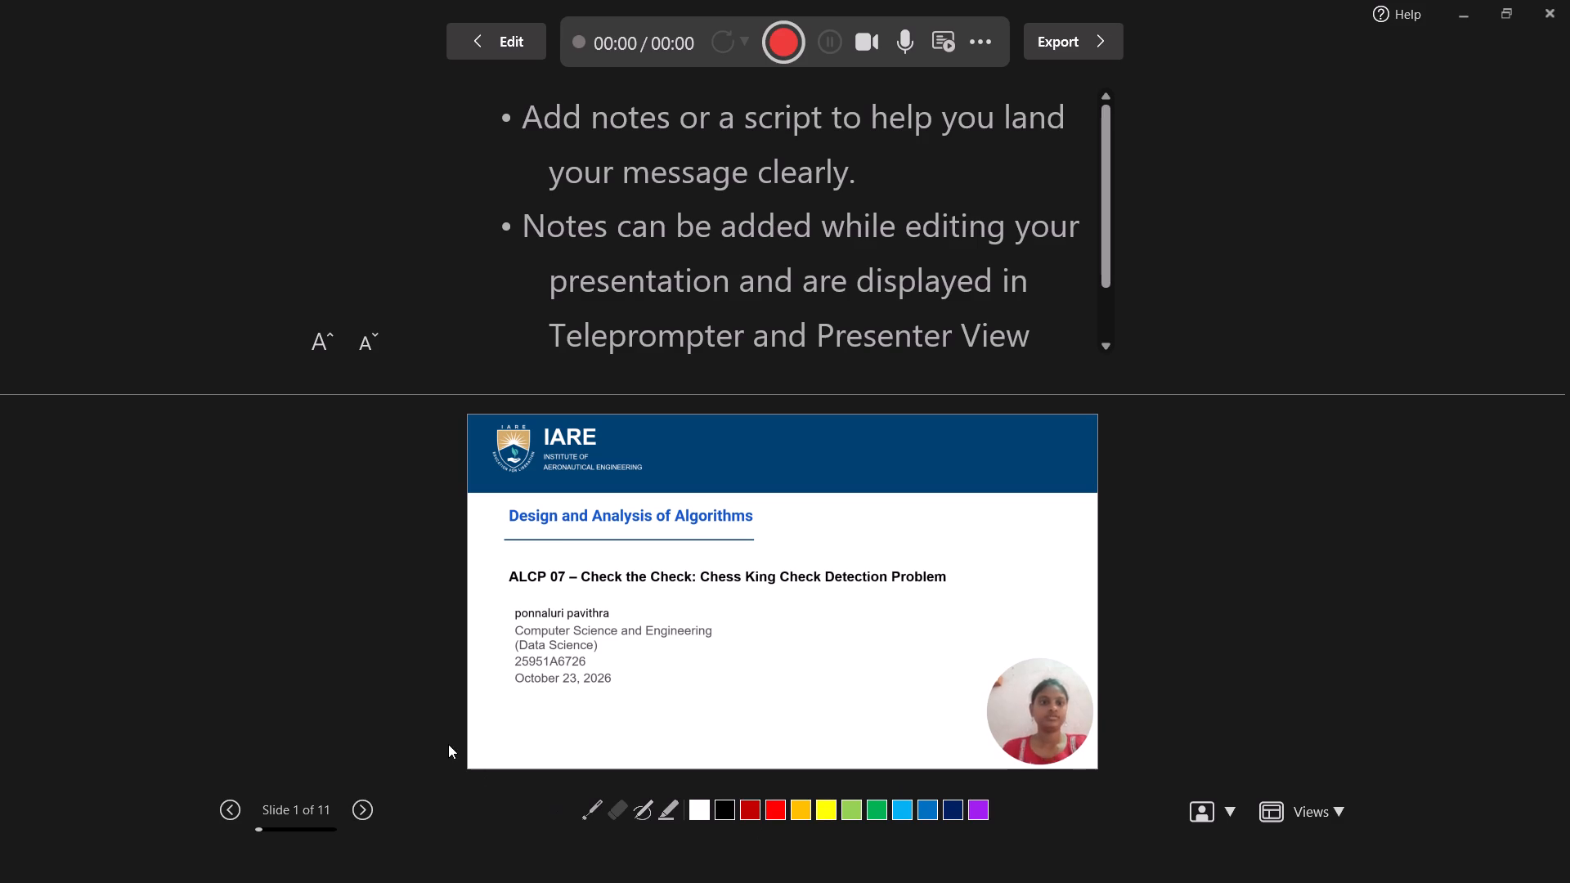
Leave the recording view and return to editing the presentation.
{"action": "left_click", "coordinate": [475, 43]}
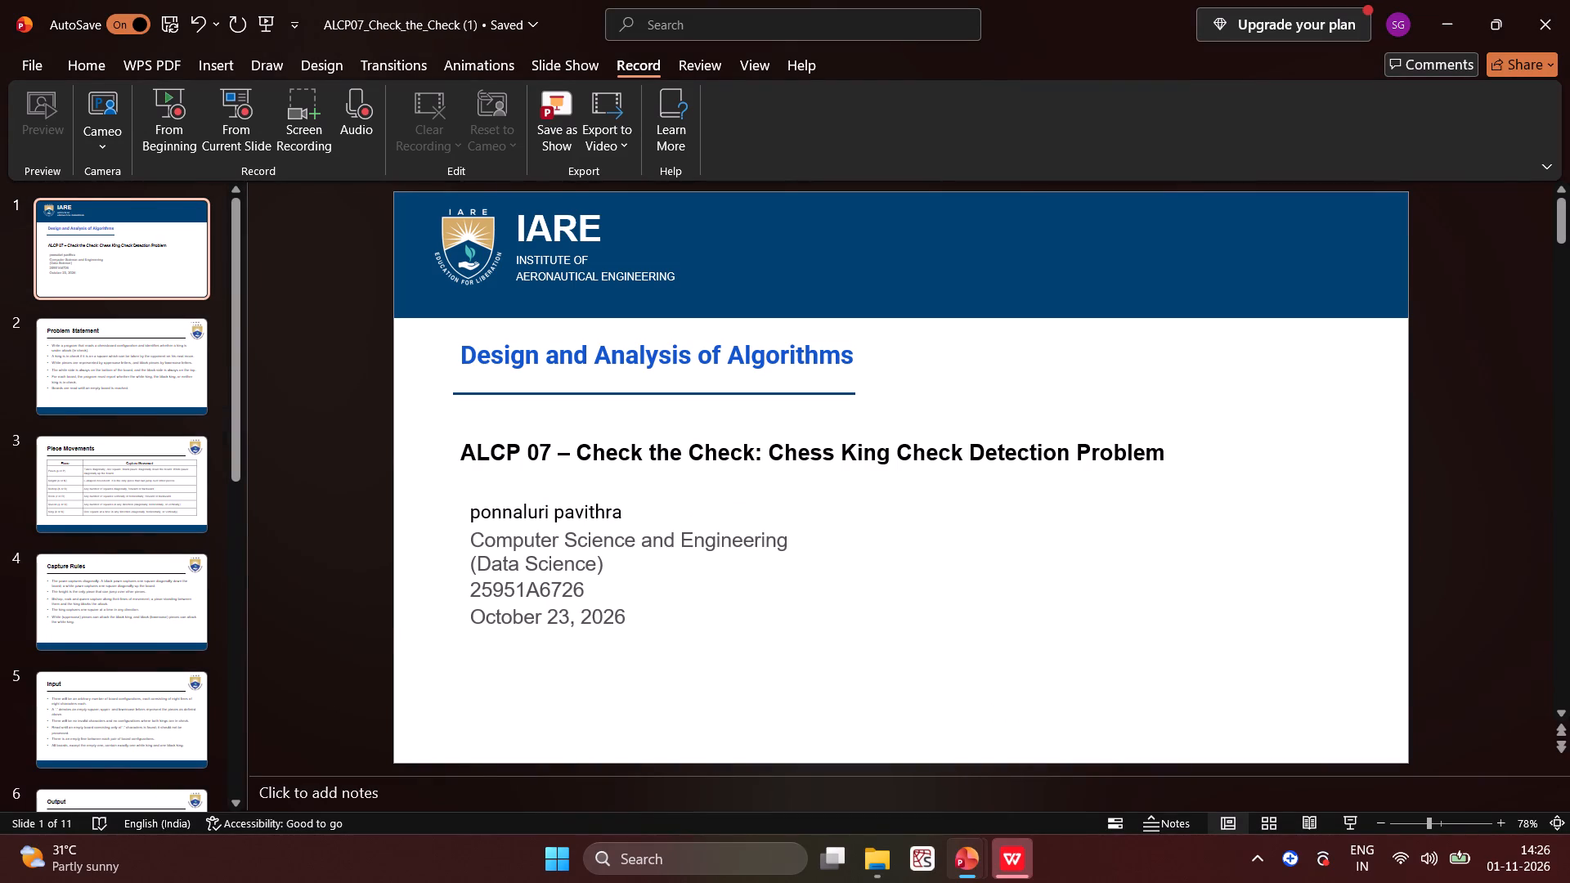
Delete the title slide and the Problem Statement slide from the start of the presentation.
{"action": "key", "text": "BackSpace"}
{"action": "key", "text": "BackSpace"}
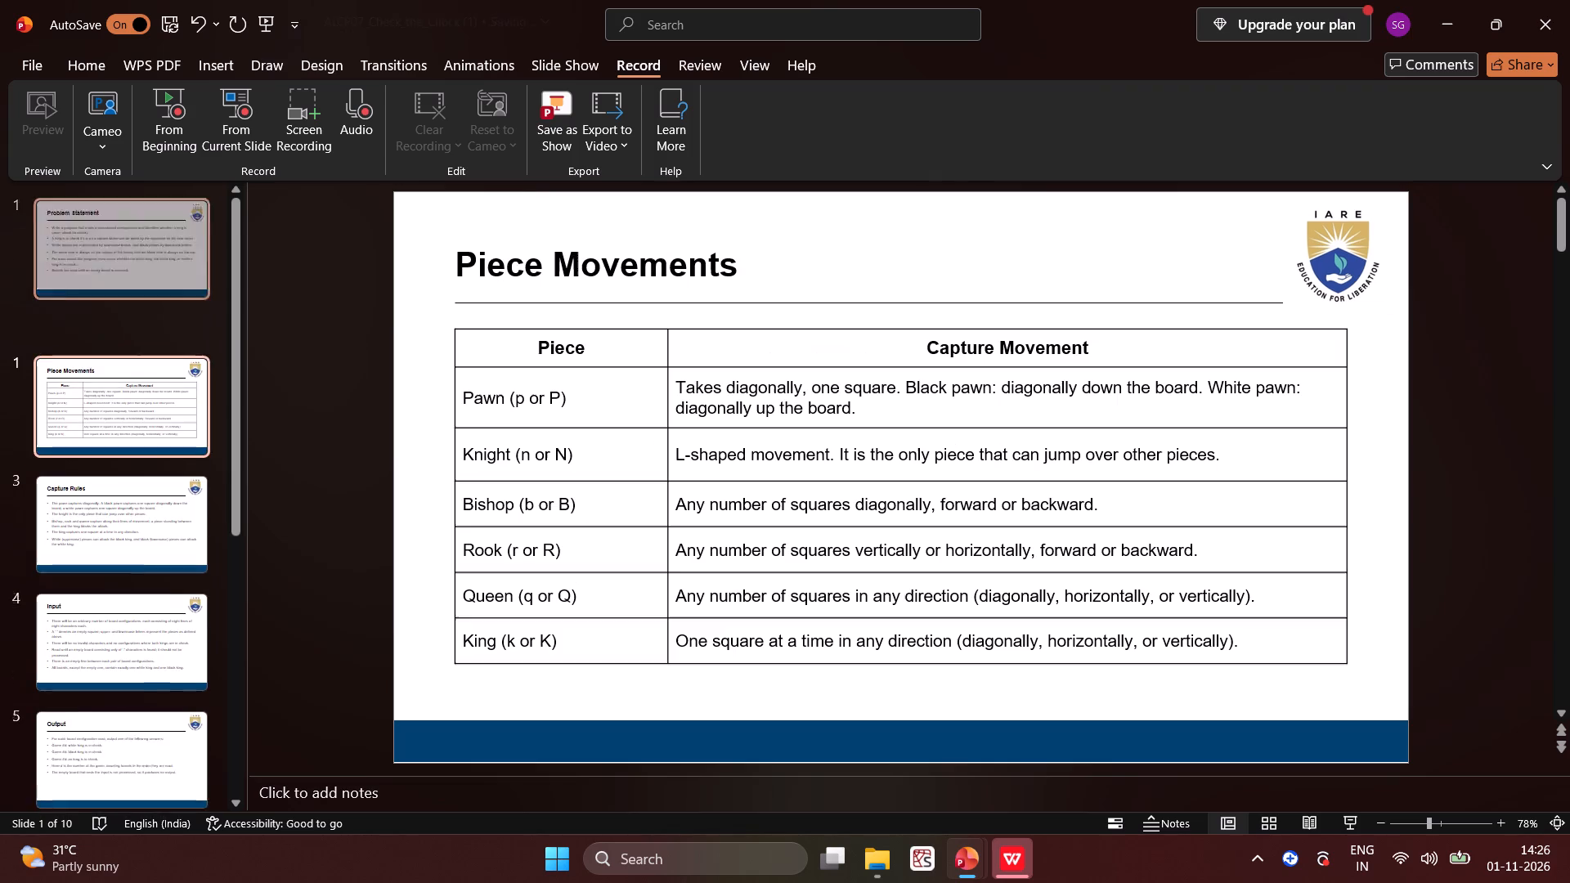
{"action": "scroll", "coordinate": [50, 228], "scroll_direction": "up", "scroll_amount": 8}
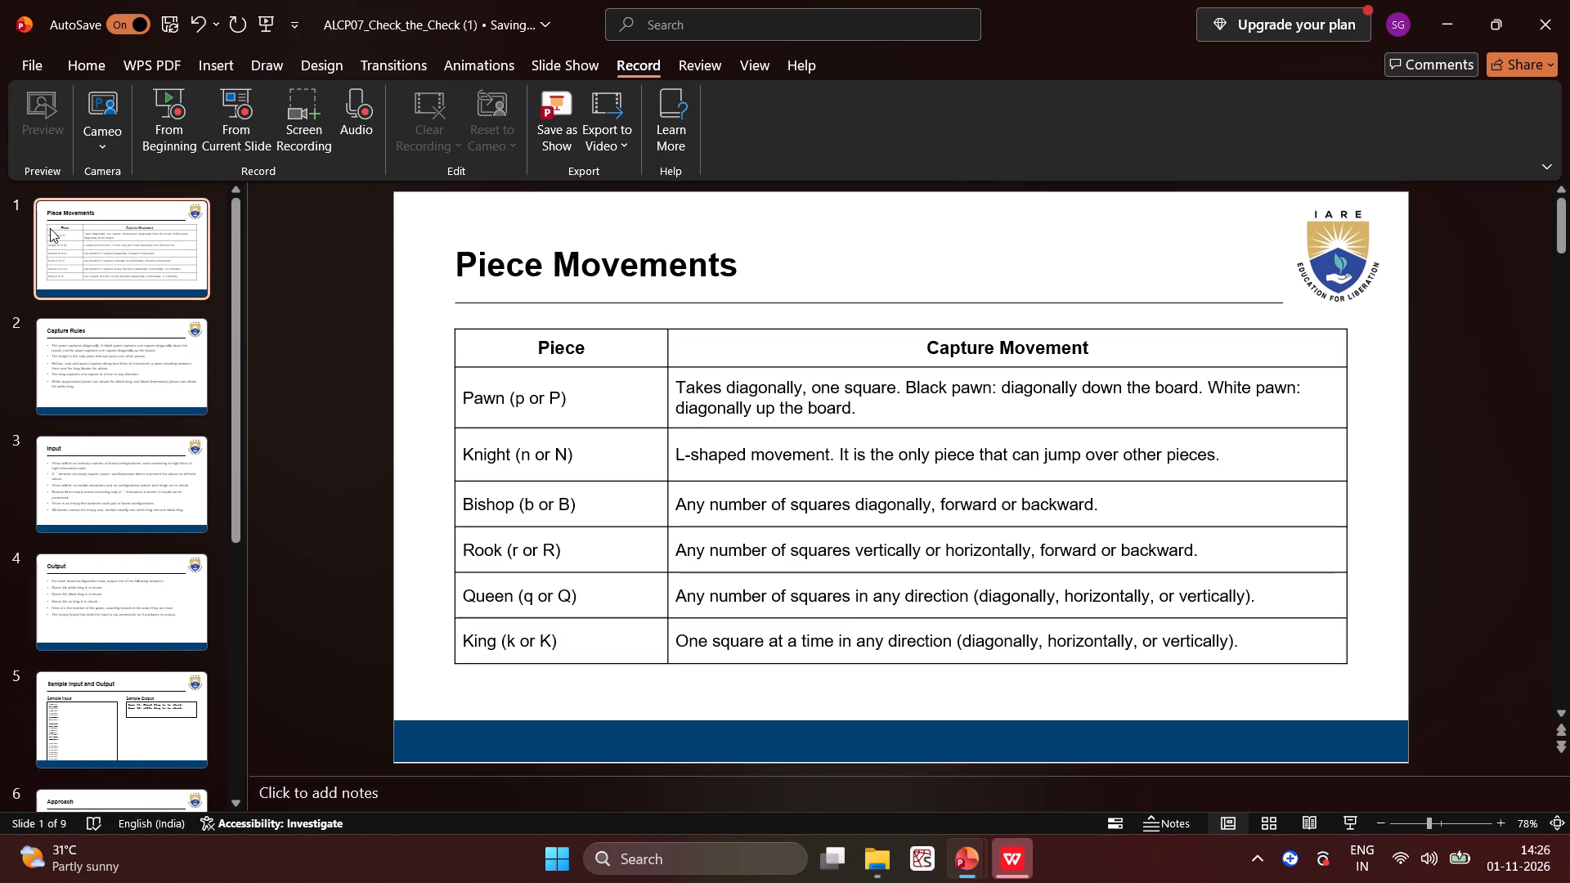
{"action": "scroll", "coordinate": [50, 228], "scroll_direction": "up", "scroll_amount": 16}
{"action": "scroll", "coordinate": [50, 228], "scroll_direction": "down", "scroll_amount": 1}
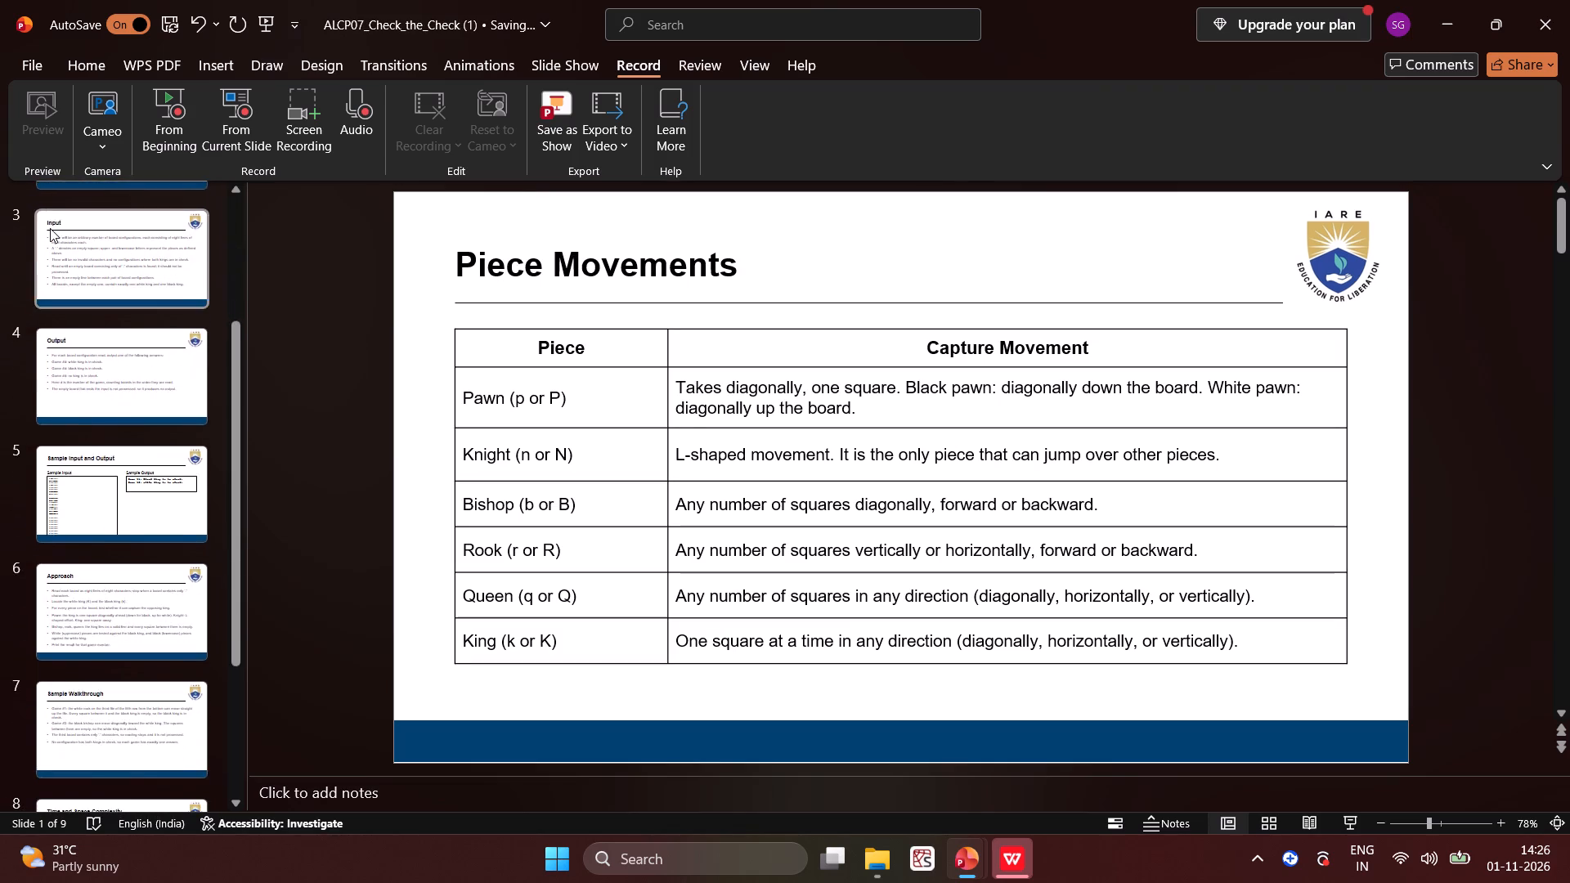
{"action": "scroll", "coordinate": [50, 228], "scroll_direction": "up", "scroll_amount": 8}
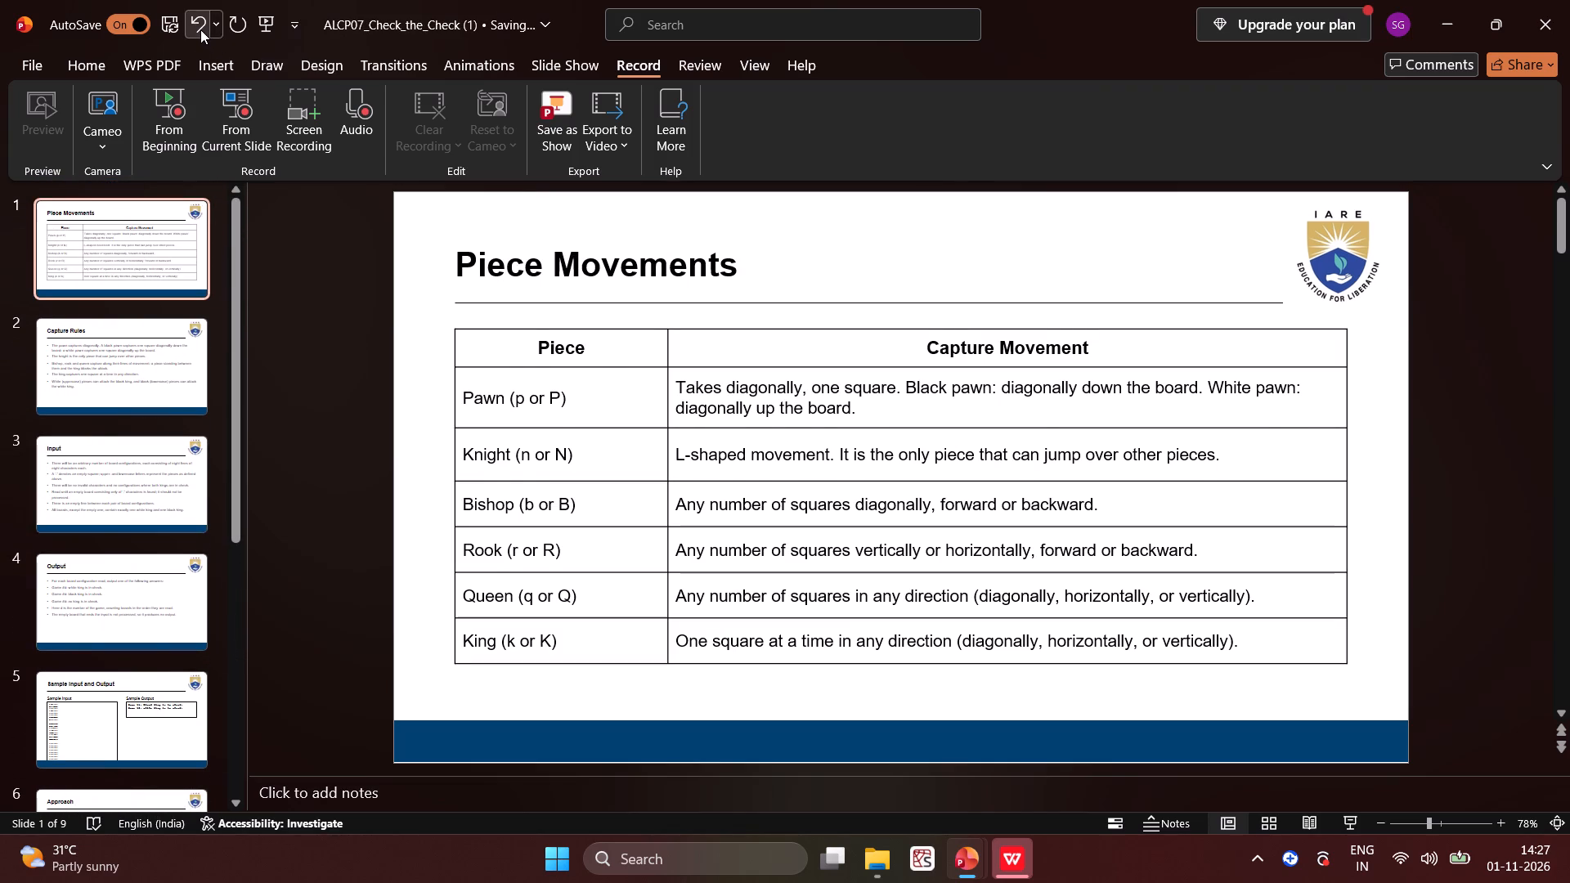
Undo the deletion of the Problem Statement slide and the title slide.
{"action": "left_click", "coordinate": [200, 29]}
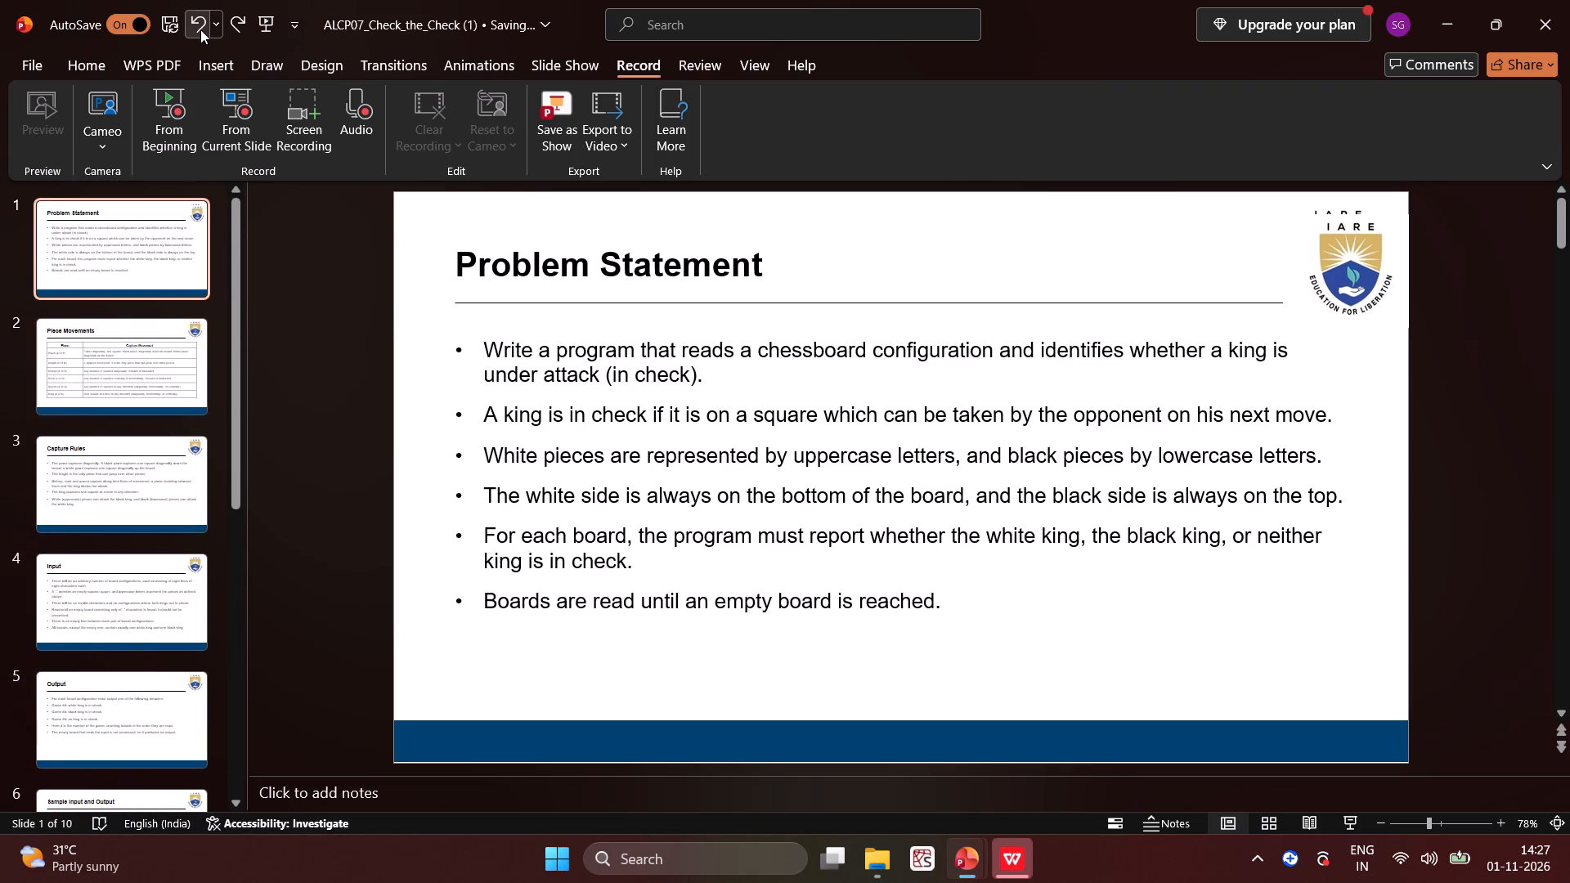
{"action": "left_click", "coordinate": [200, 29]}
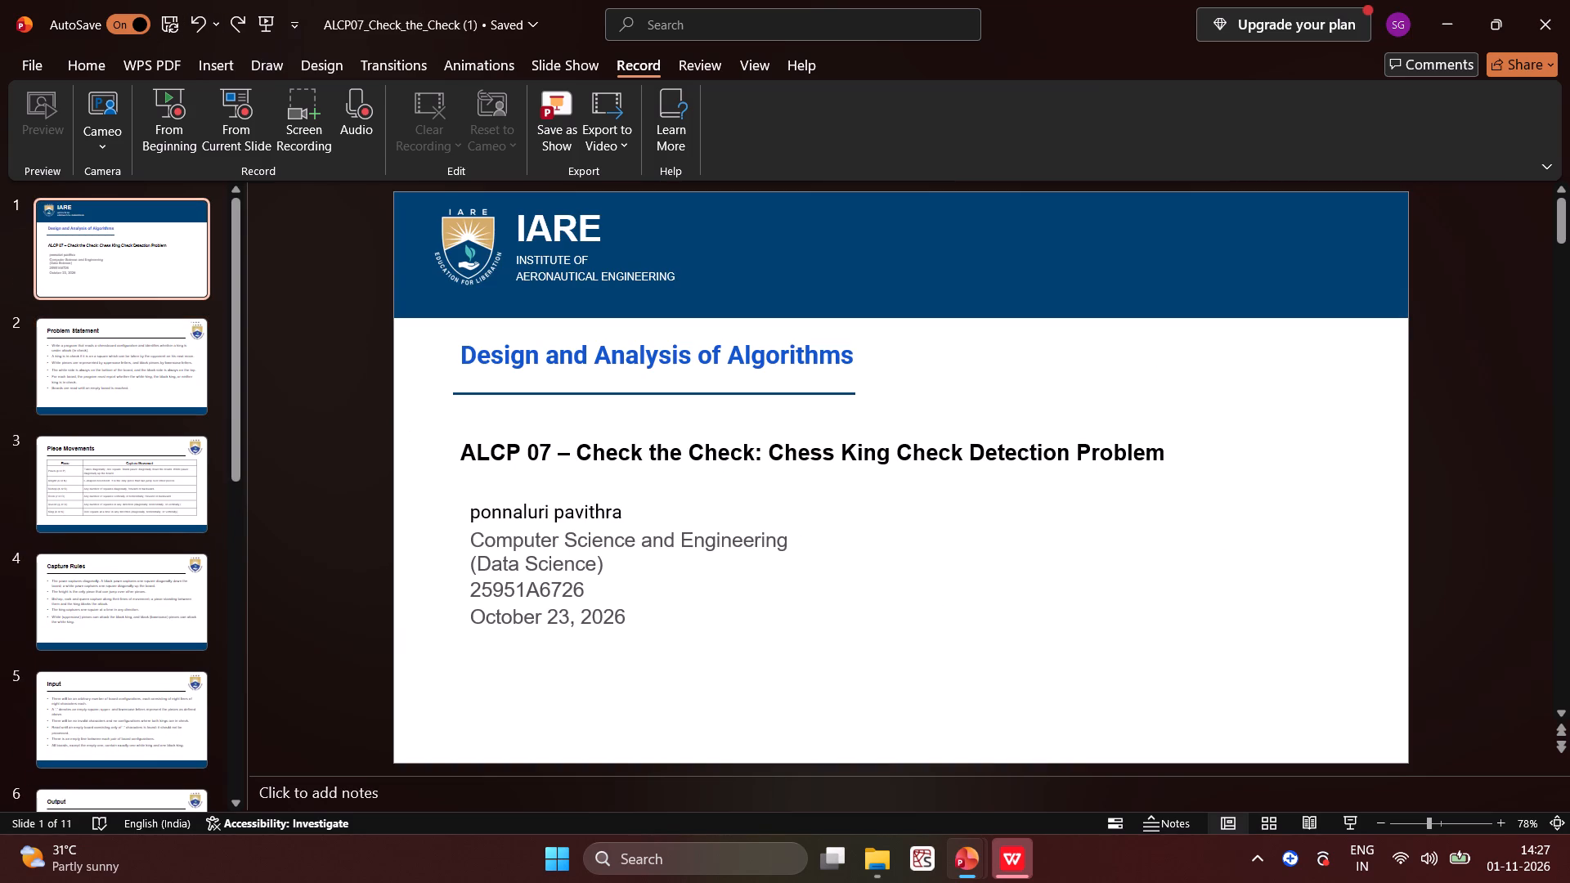
Start recording the presentation from the beginning again, with the title slide first.
{"action": "left_click", "coordinate": [541, 457]}
{"action": "key", "text": "Right"}
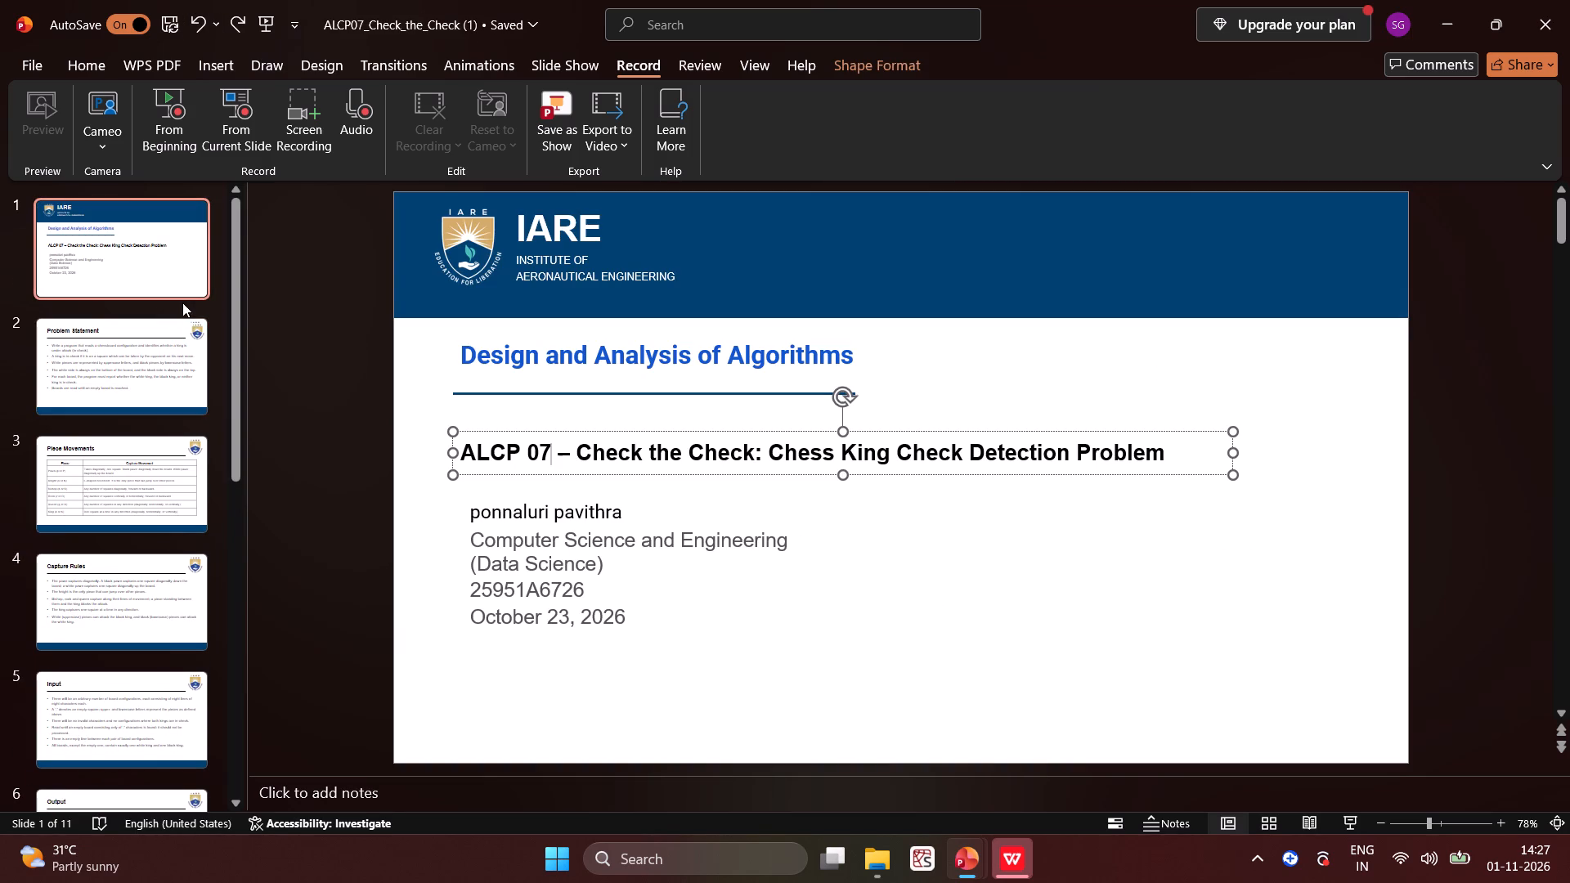
{"action": "left_click", "coordinate": [158, 133]}
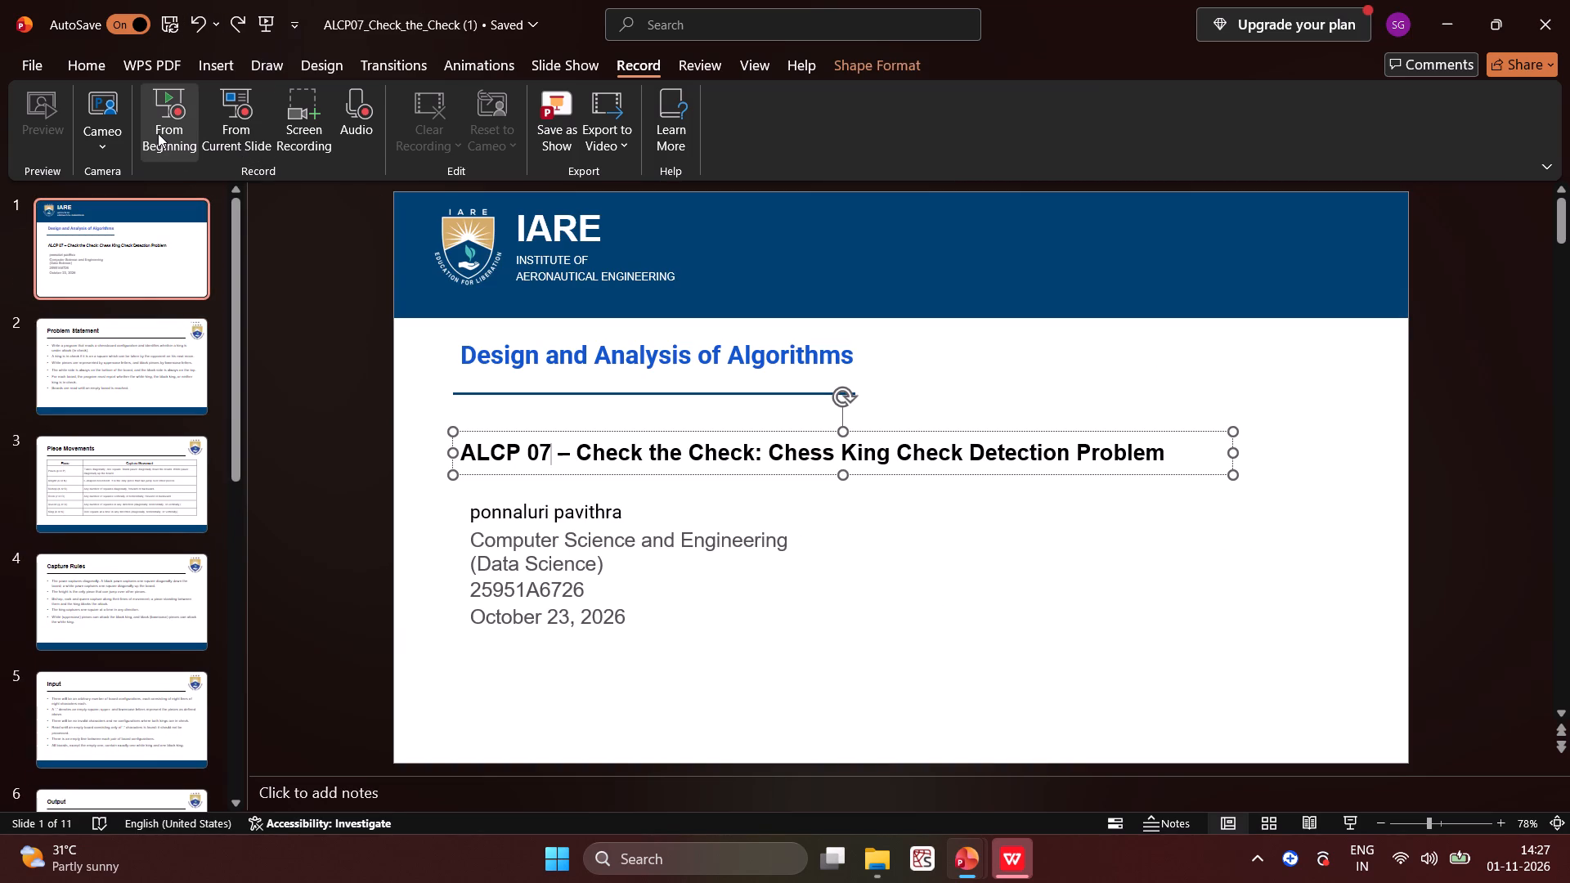
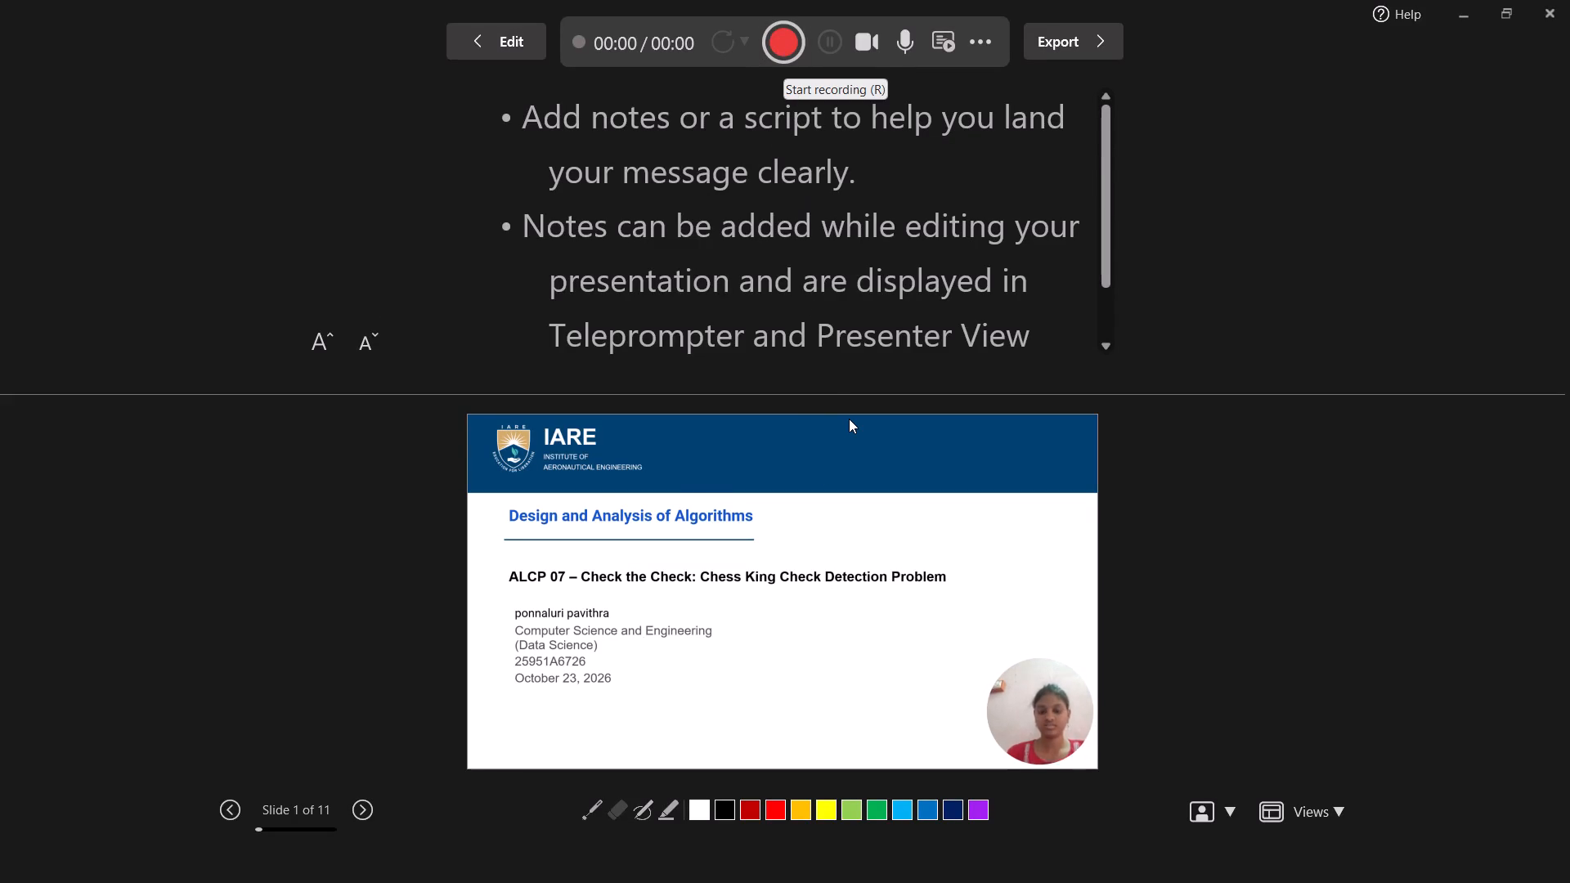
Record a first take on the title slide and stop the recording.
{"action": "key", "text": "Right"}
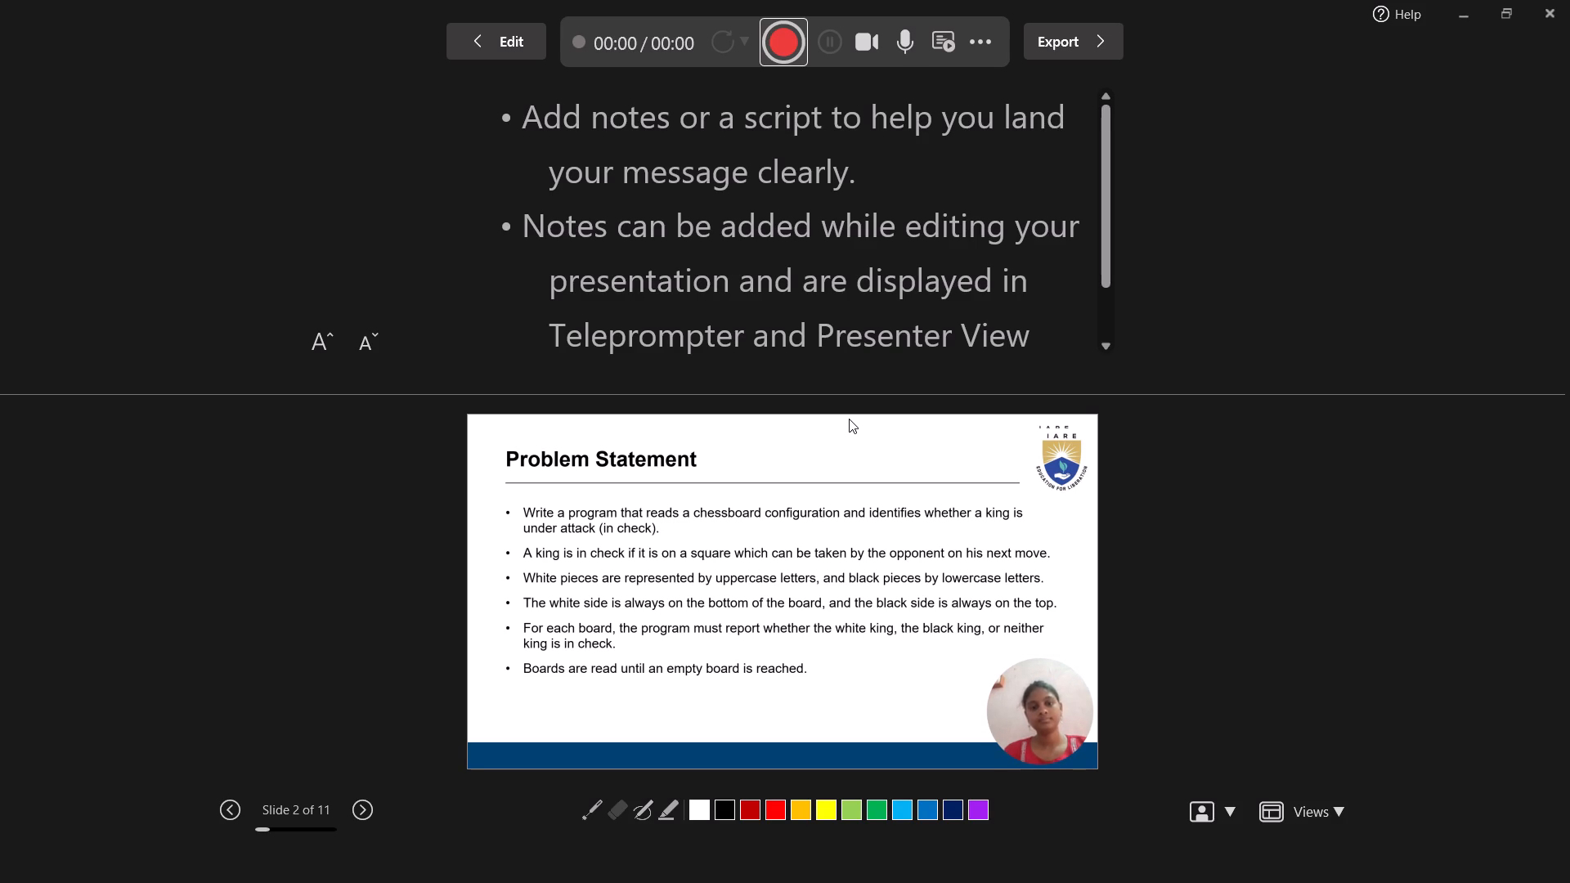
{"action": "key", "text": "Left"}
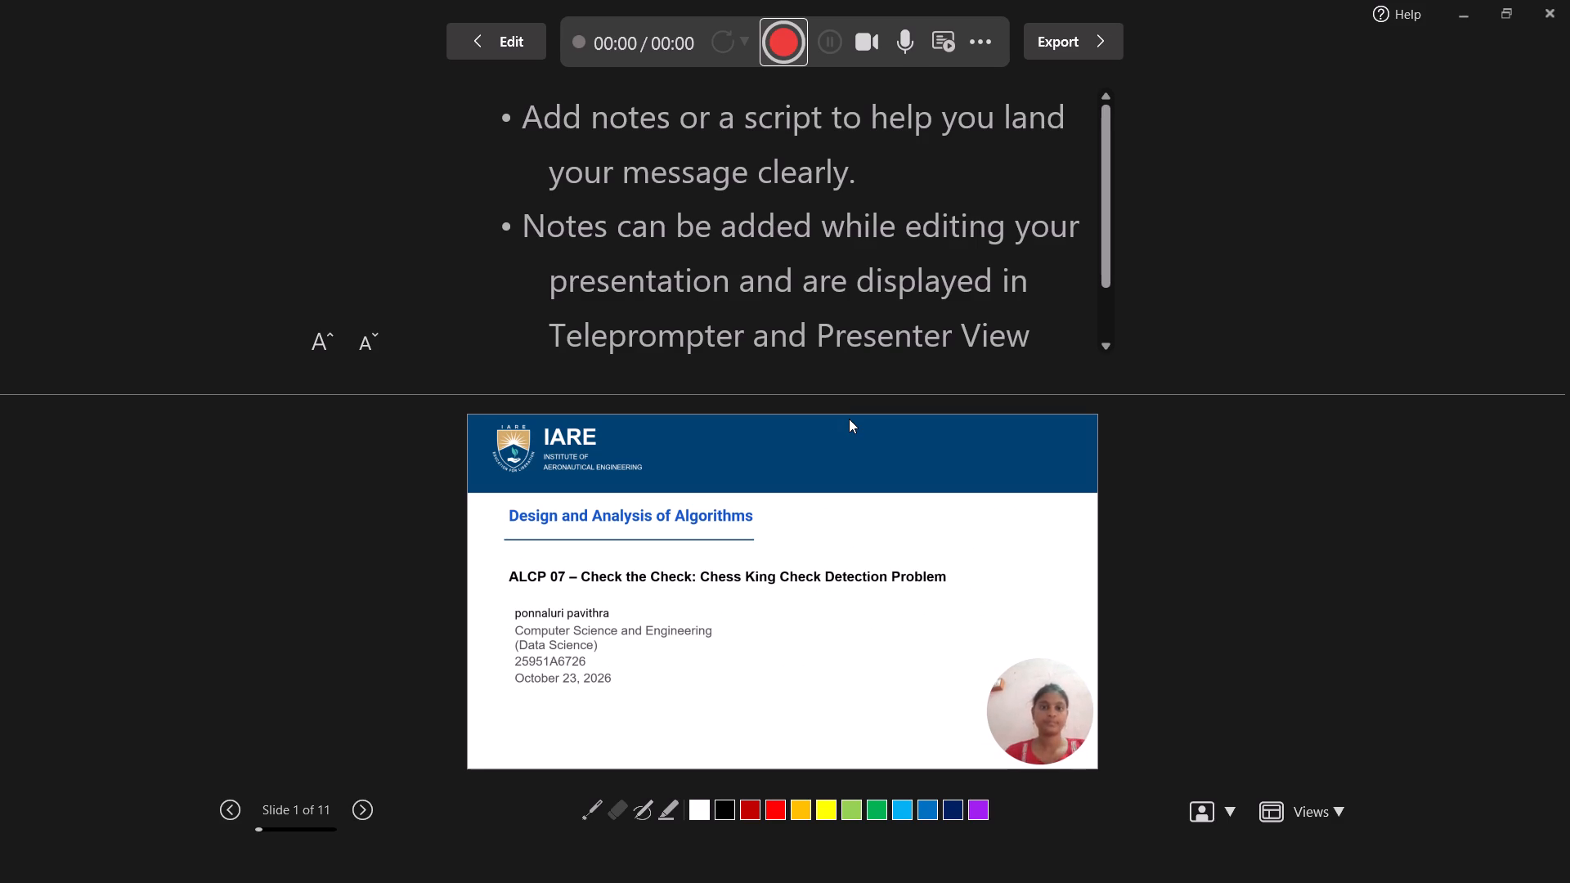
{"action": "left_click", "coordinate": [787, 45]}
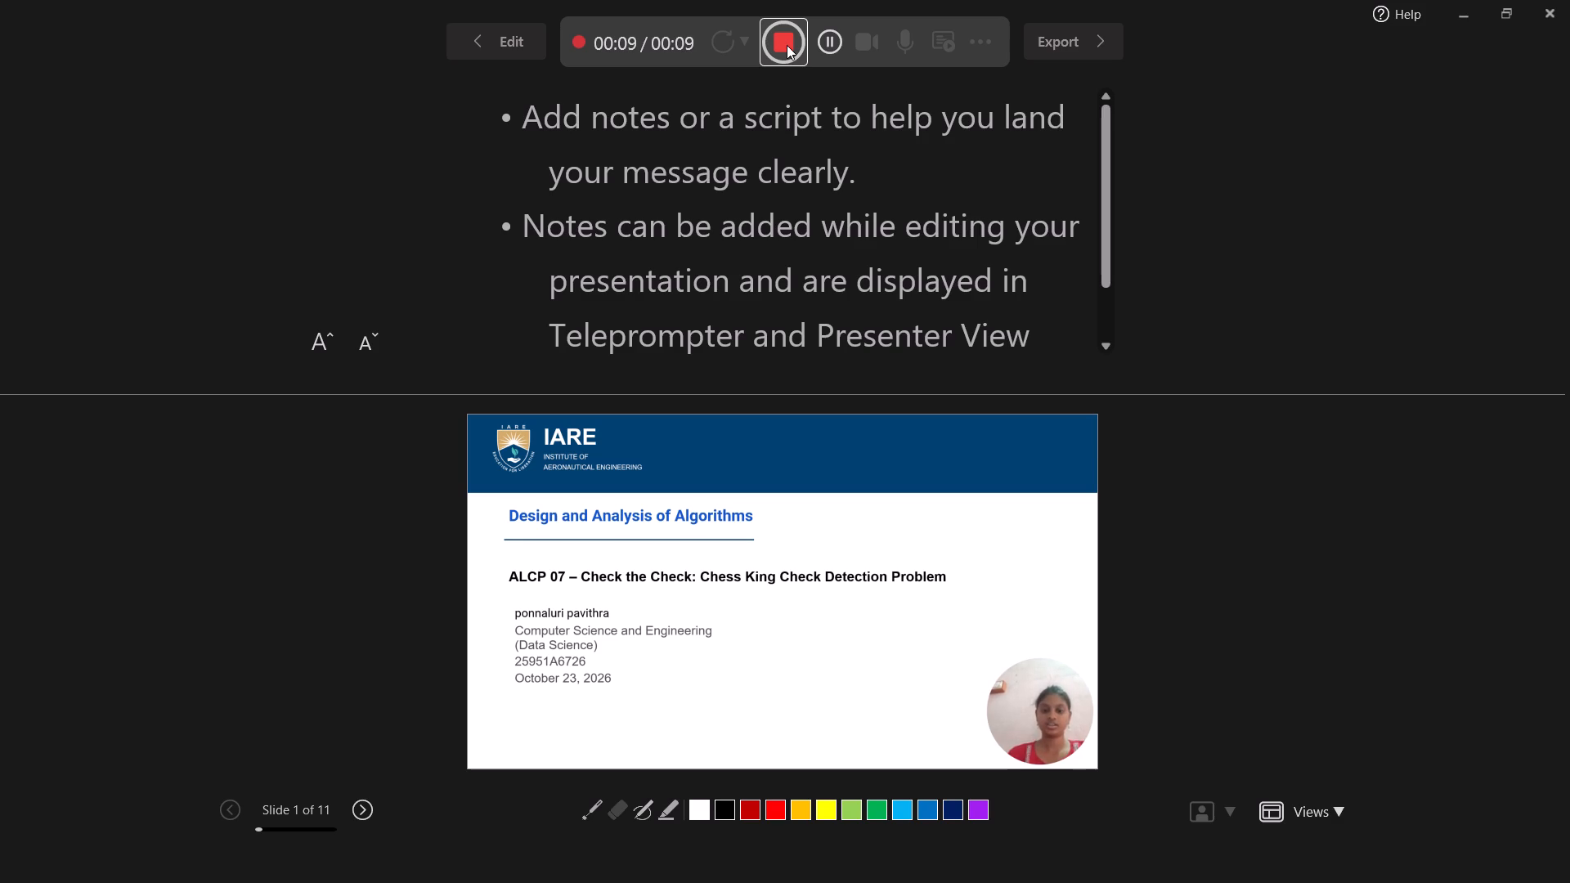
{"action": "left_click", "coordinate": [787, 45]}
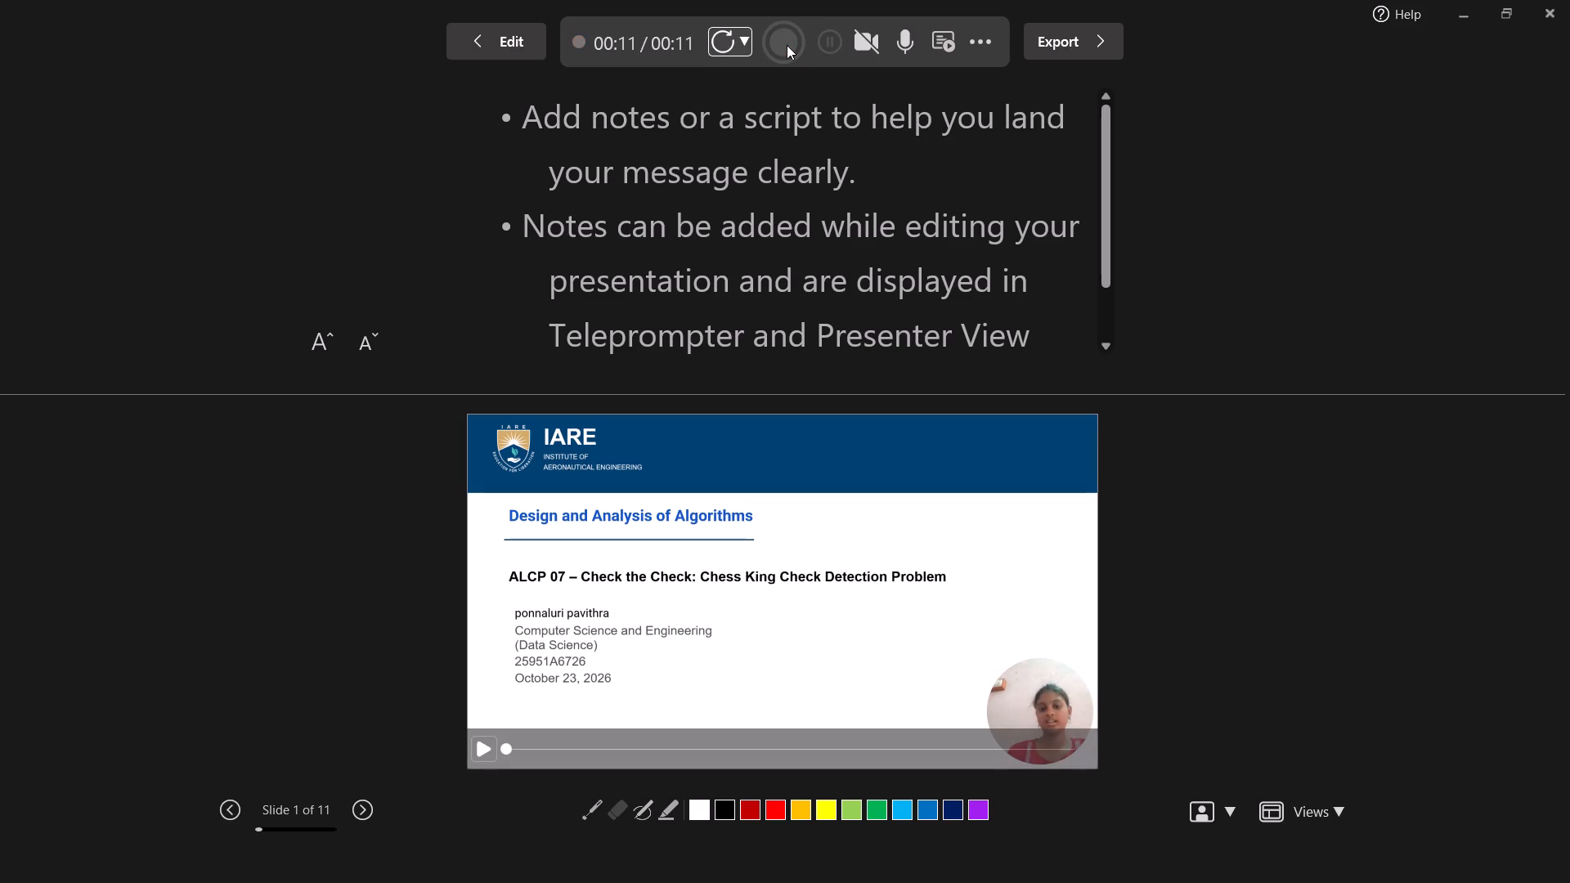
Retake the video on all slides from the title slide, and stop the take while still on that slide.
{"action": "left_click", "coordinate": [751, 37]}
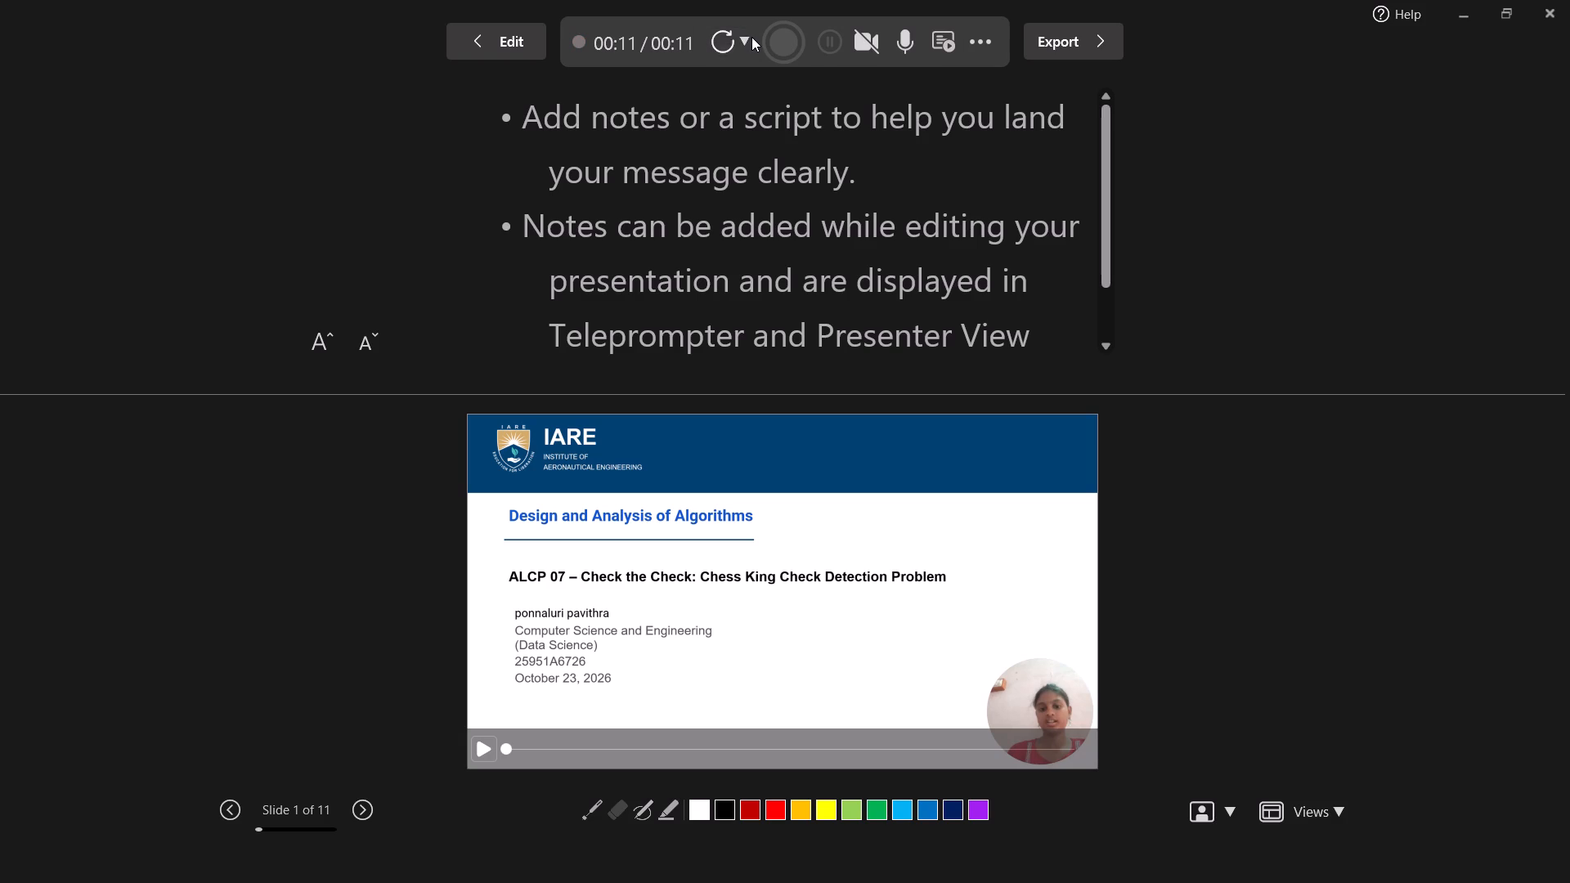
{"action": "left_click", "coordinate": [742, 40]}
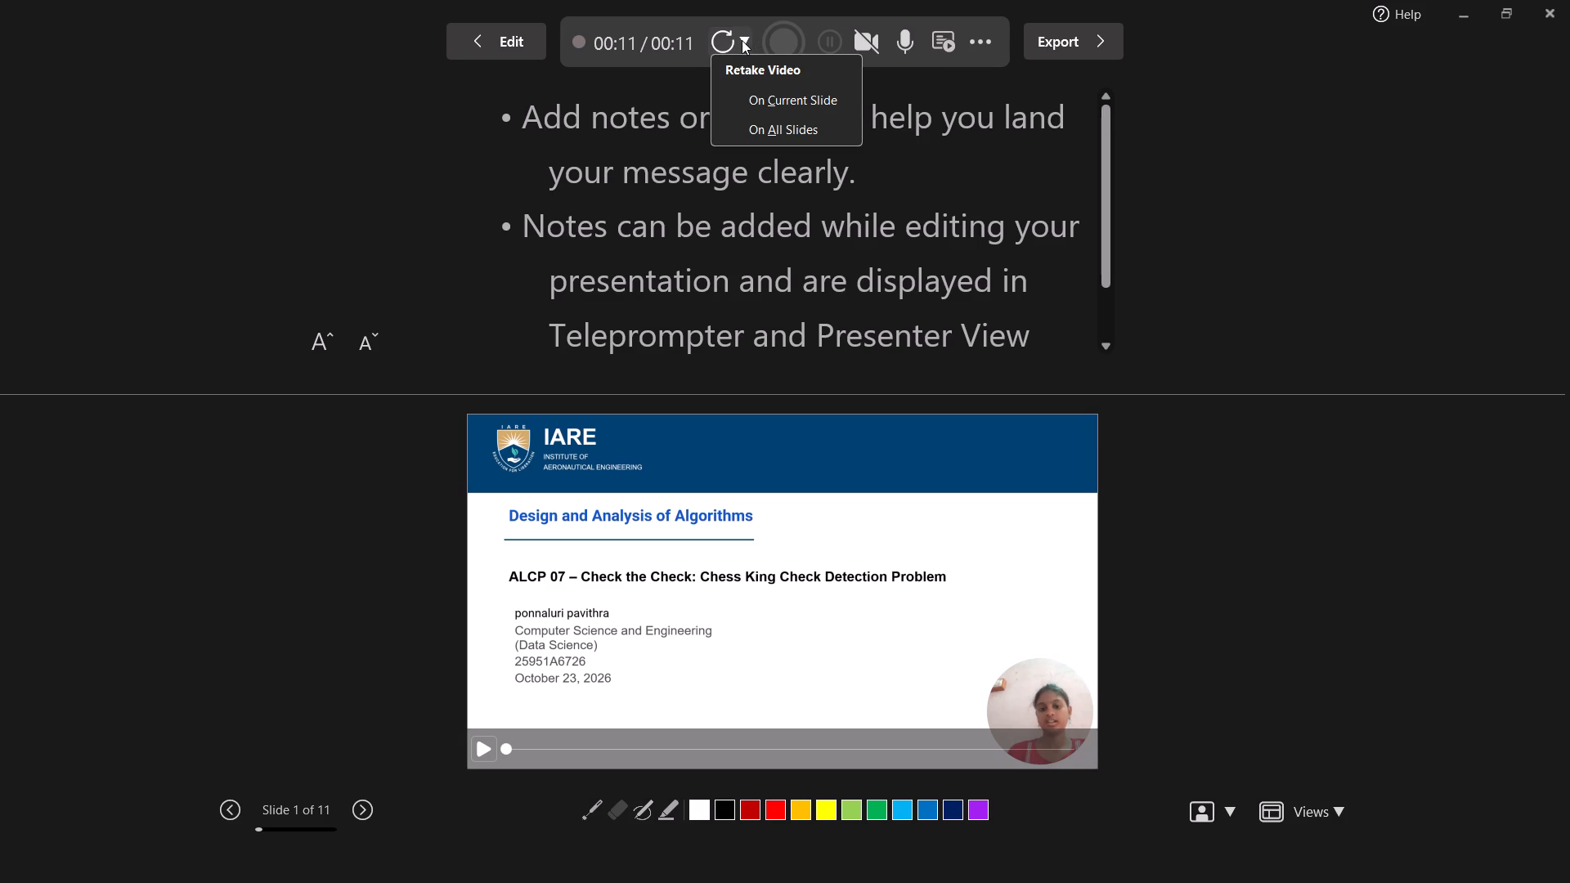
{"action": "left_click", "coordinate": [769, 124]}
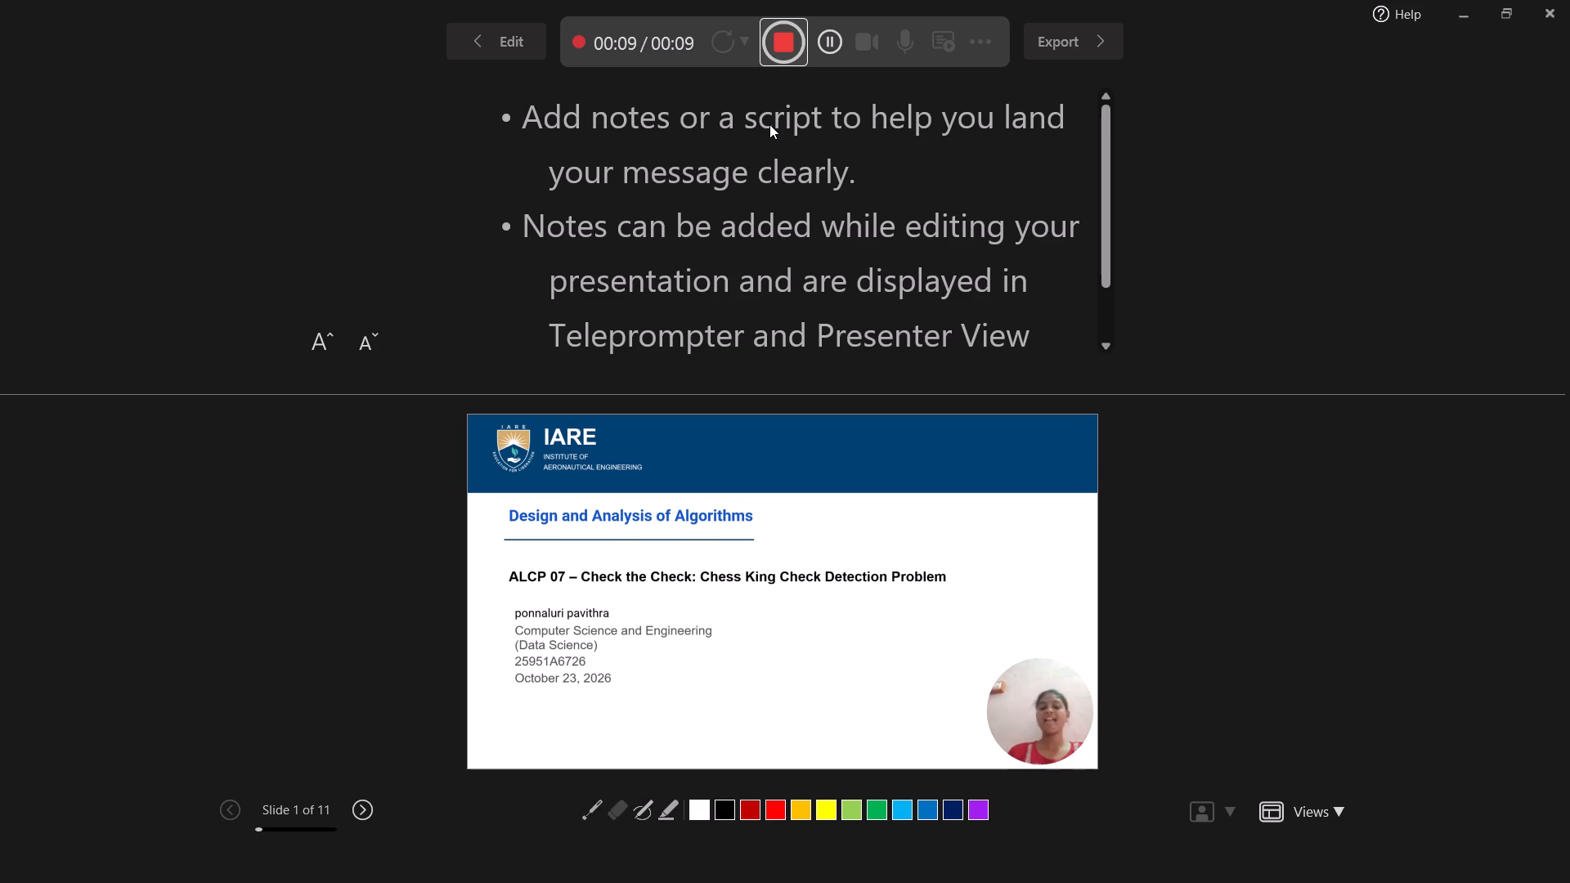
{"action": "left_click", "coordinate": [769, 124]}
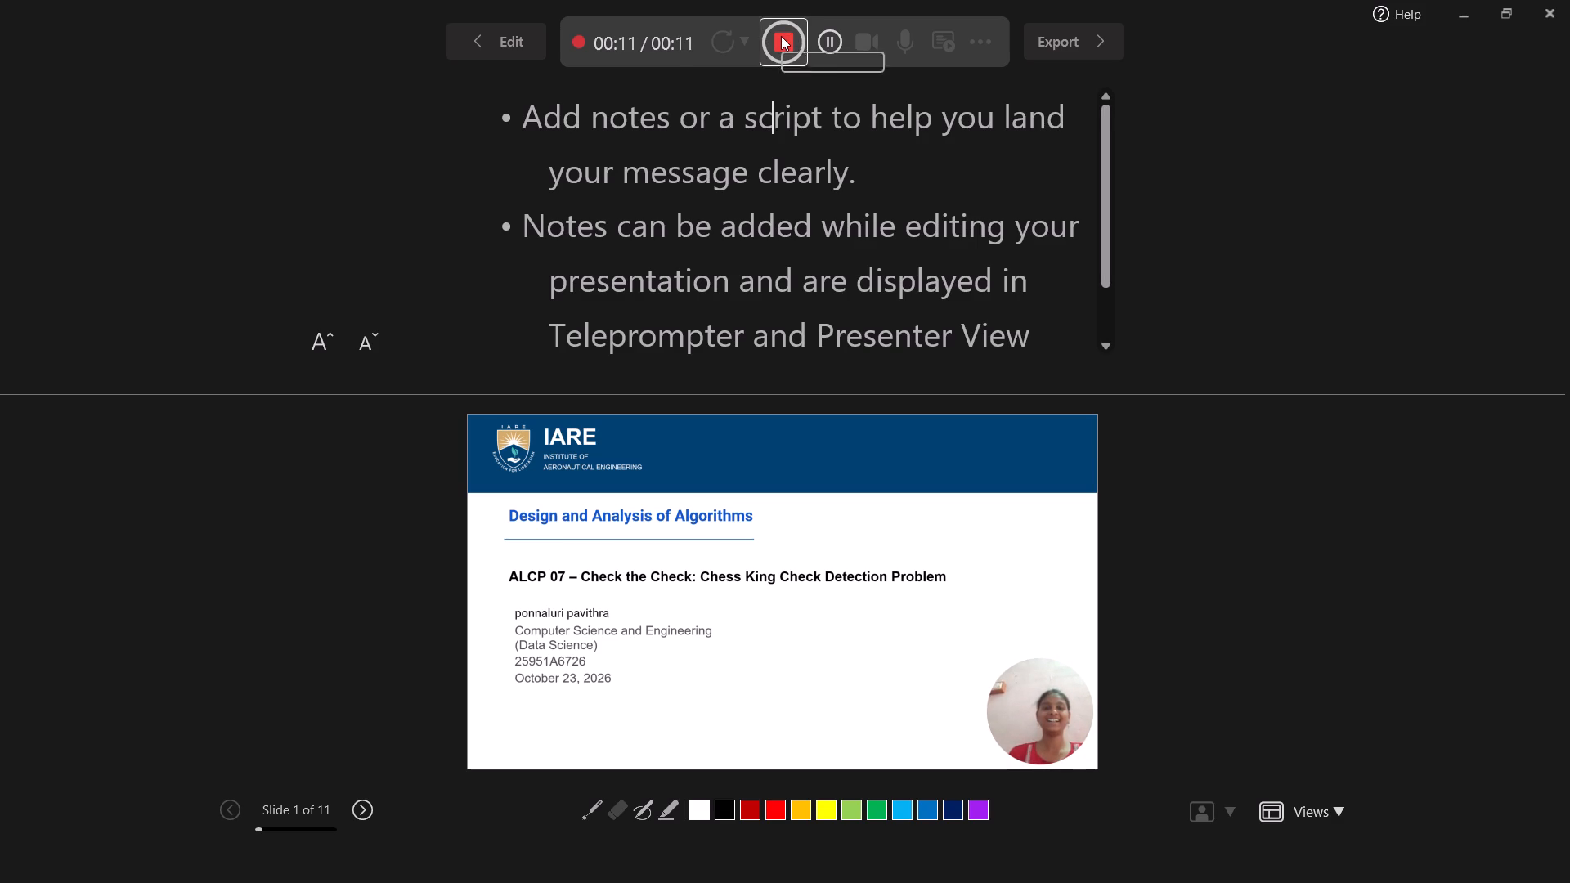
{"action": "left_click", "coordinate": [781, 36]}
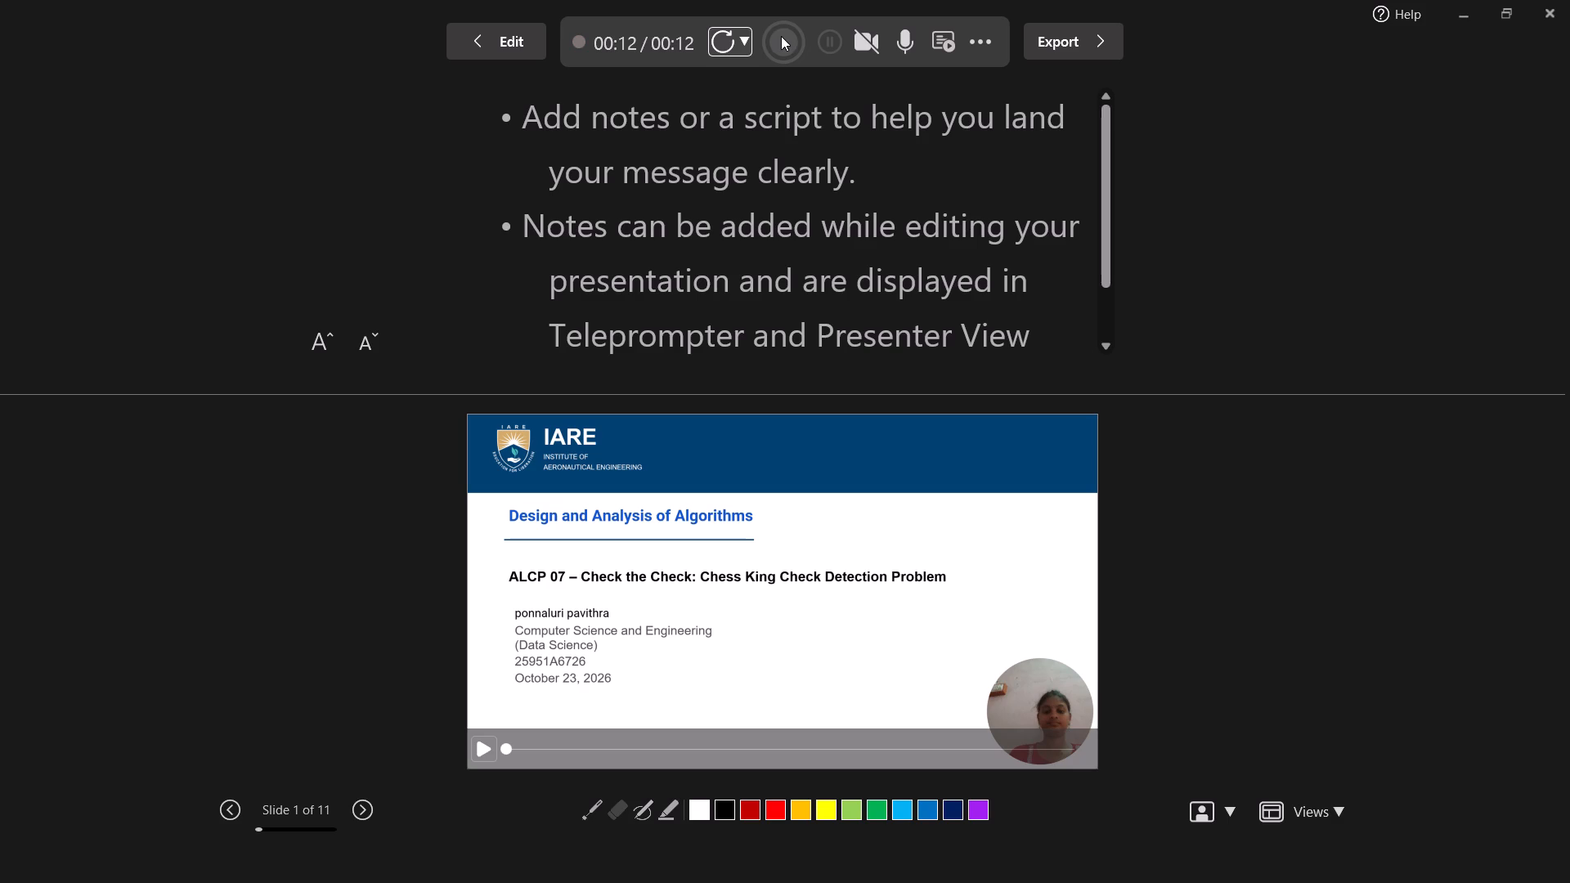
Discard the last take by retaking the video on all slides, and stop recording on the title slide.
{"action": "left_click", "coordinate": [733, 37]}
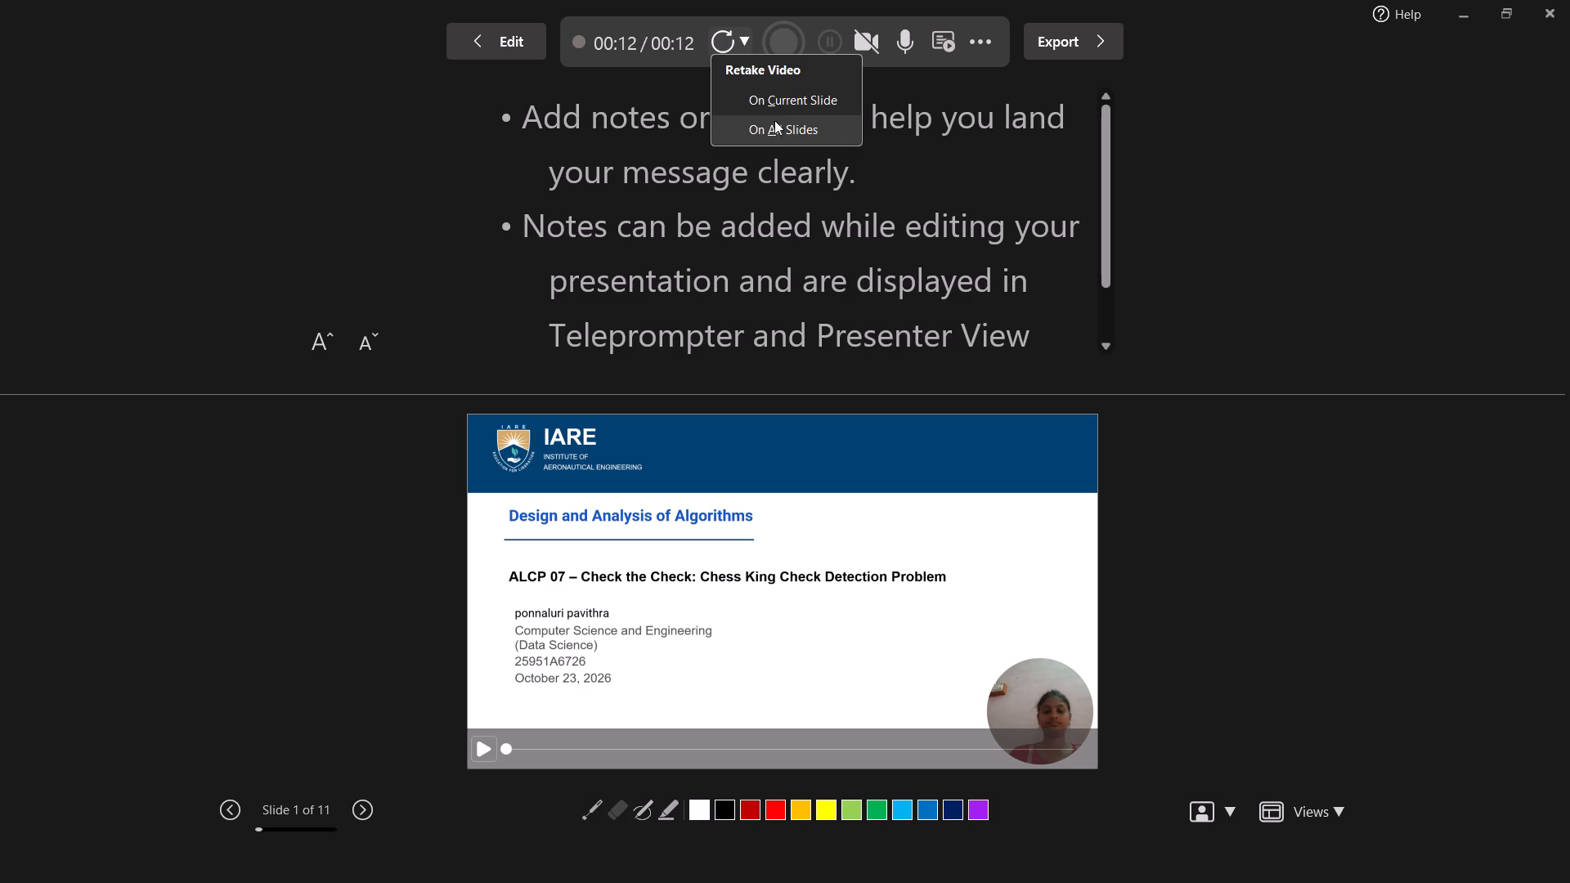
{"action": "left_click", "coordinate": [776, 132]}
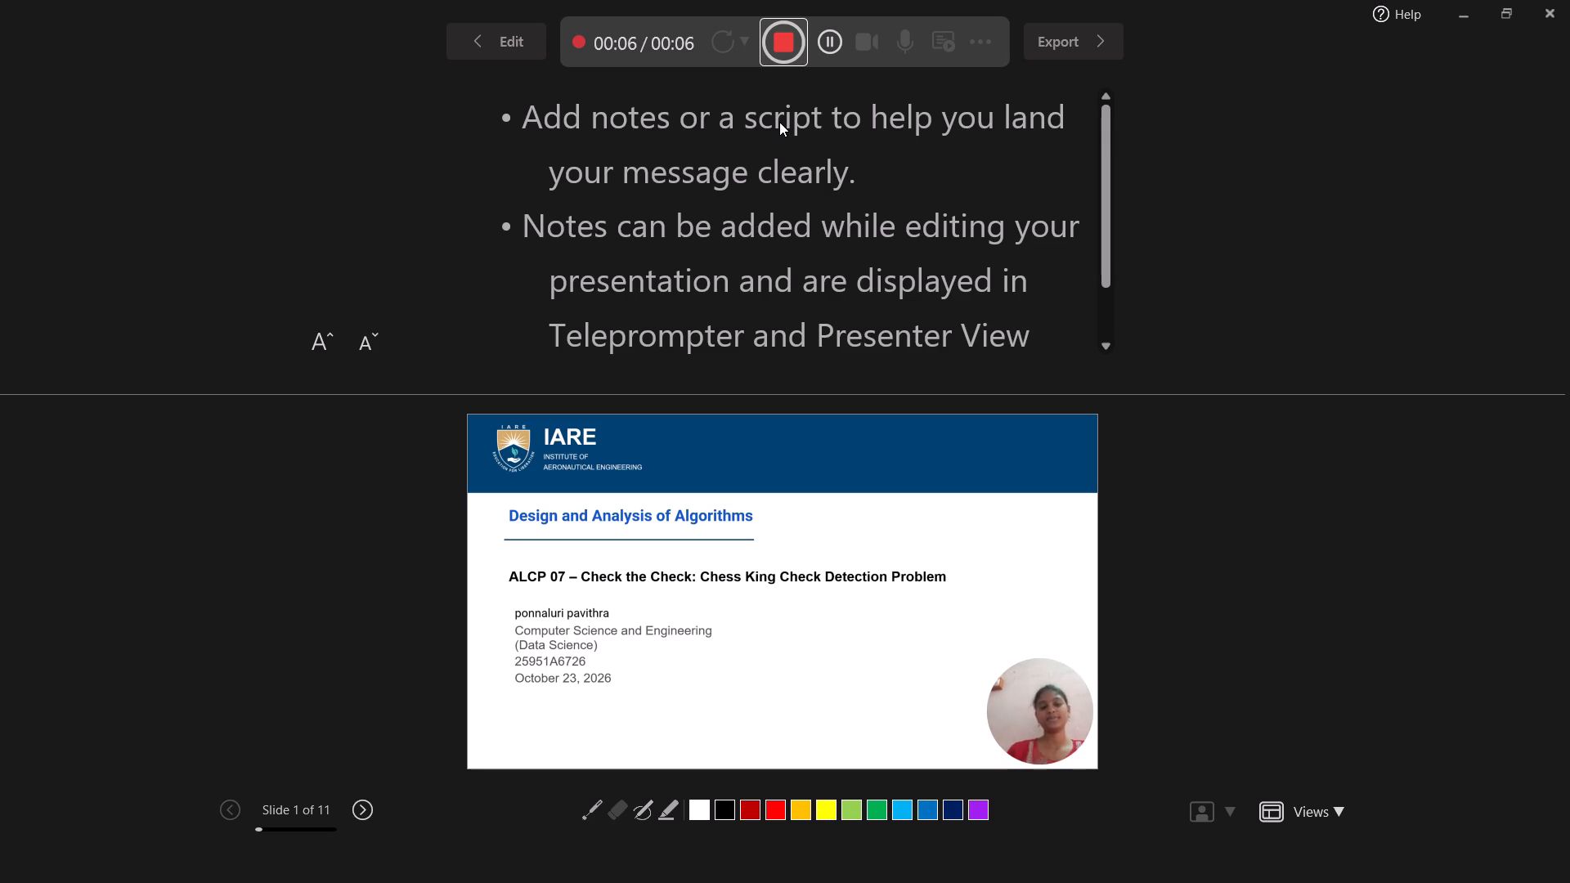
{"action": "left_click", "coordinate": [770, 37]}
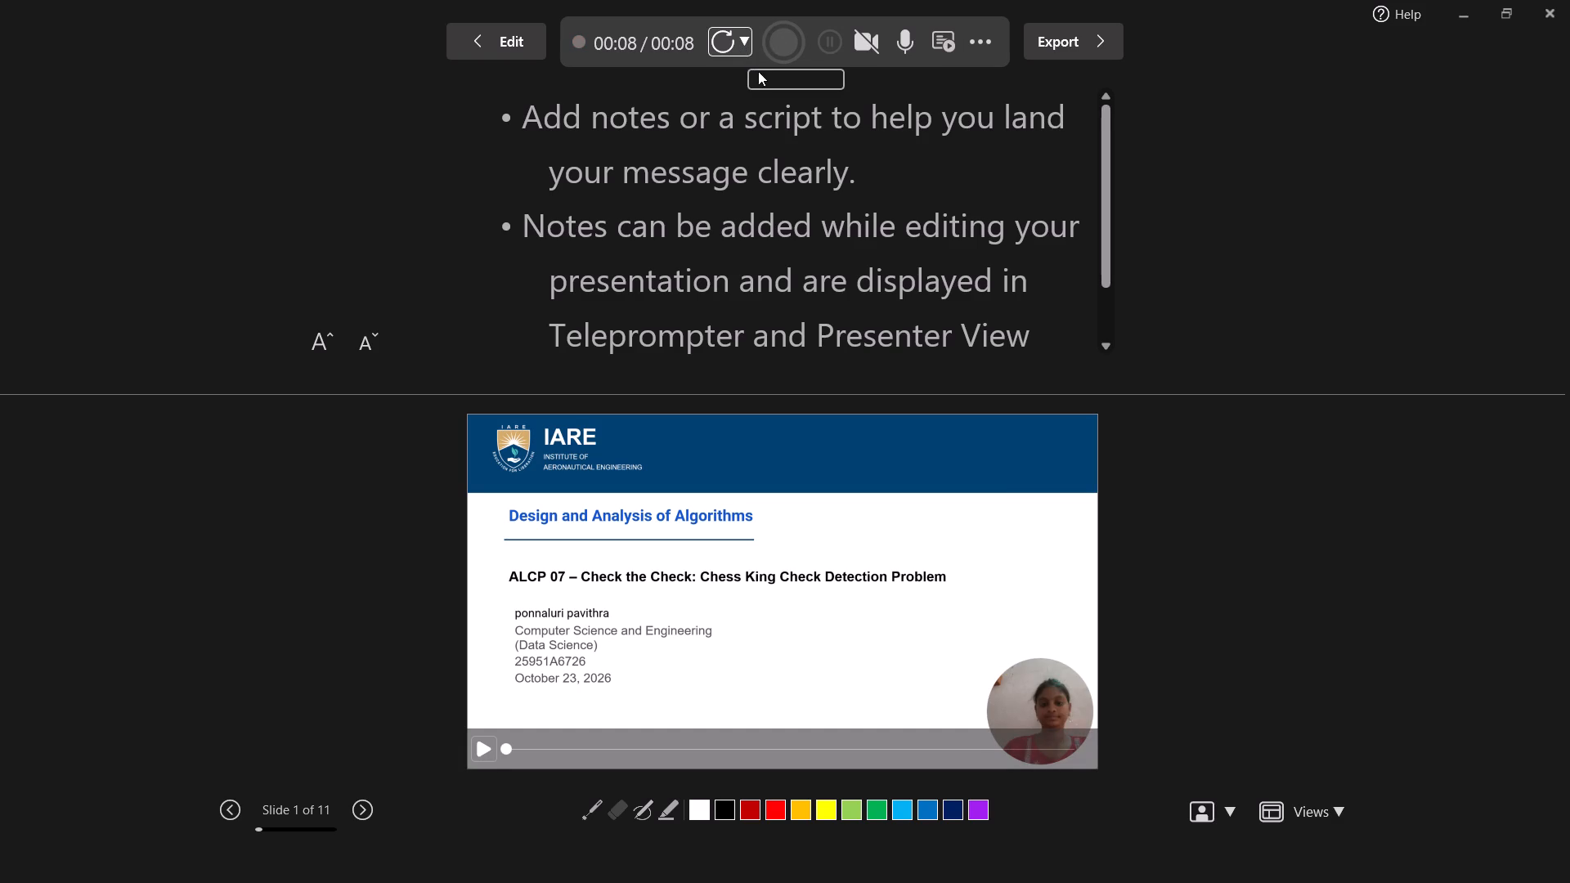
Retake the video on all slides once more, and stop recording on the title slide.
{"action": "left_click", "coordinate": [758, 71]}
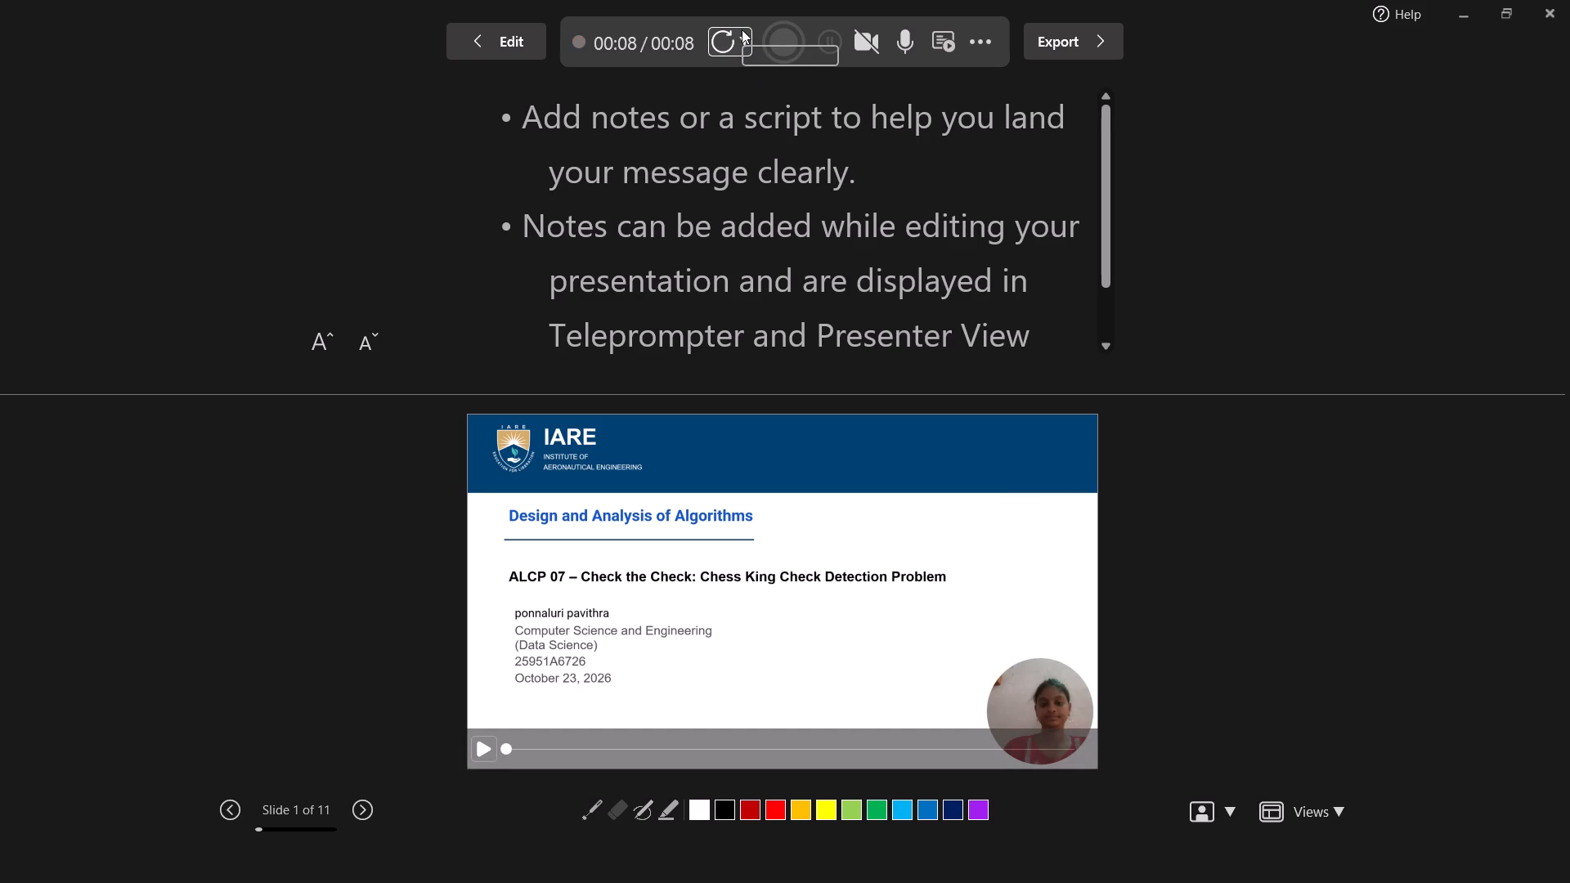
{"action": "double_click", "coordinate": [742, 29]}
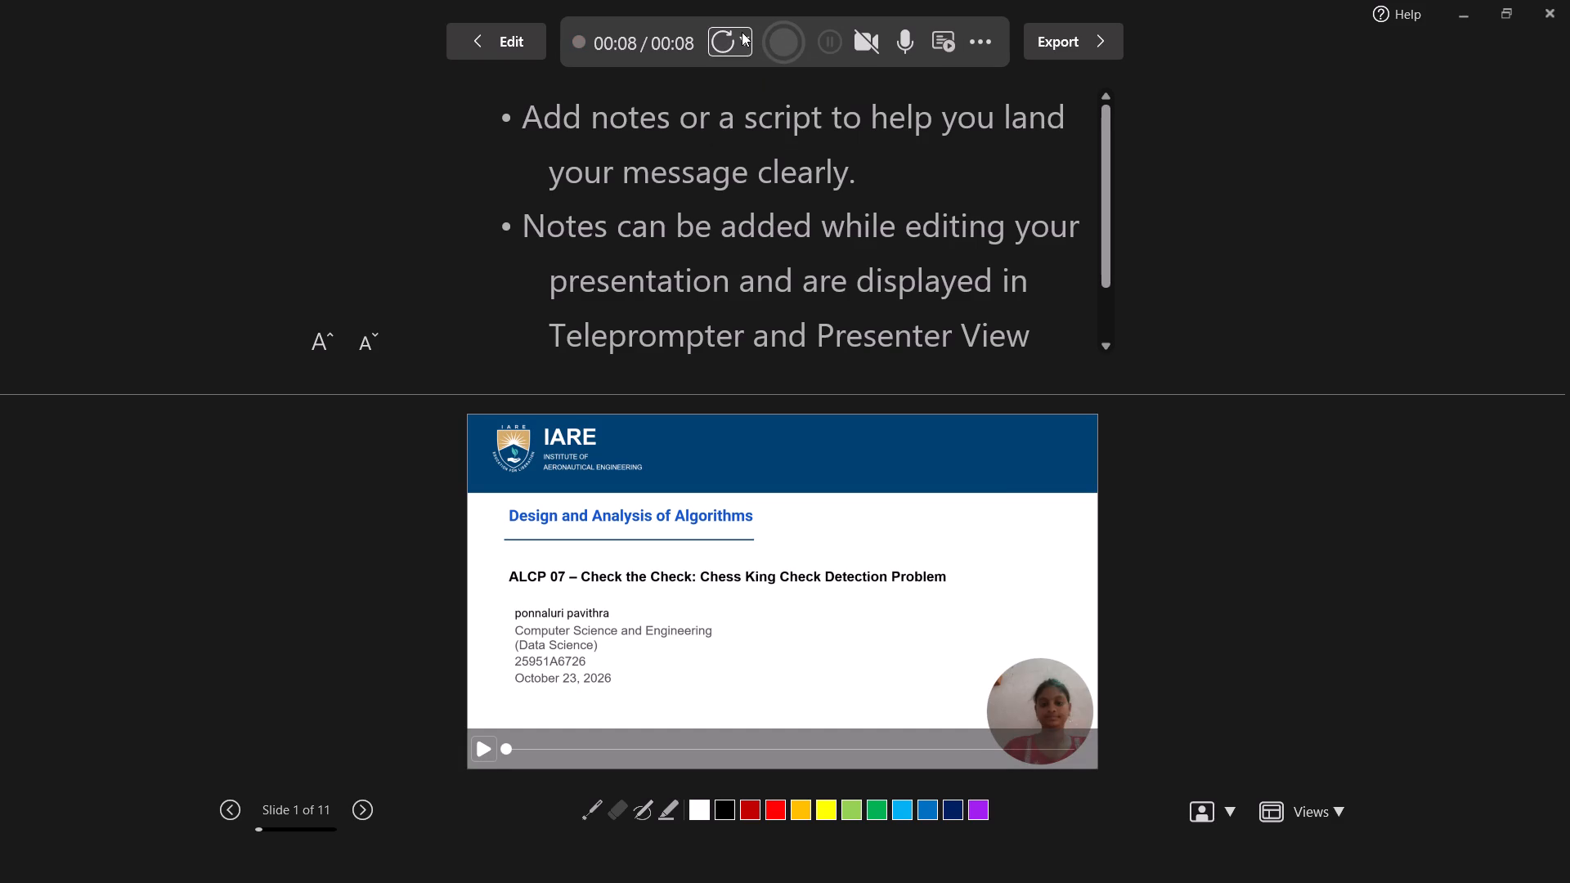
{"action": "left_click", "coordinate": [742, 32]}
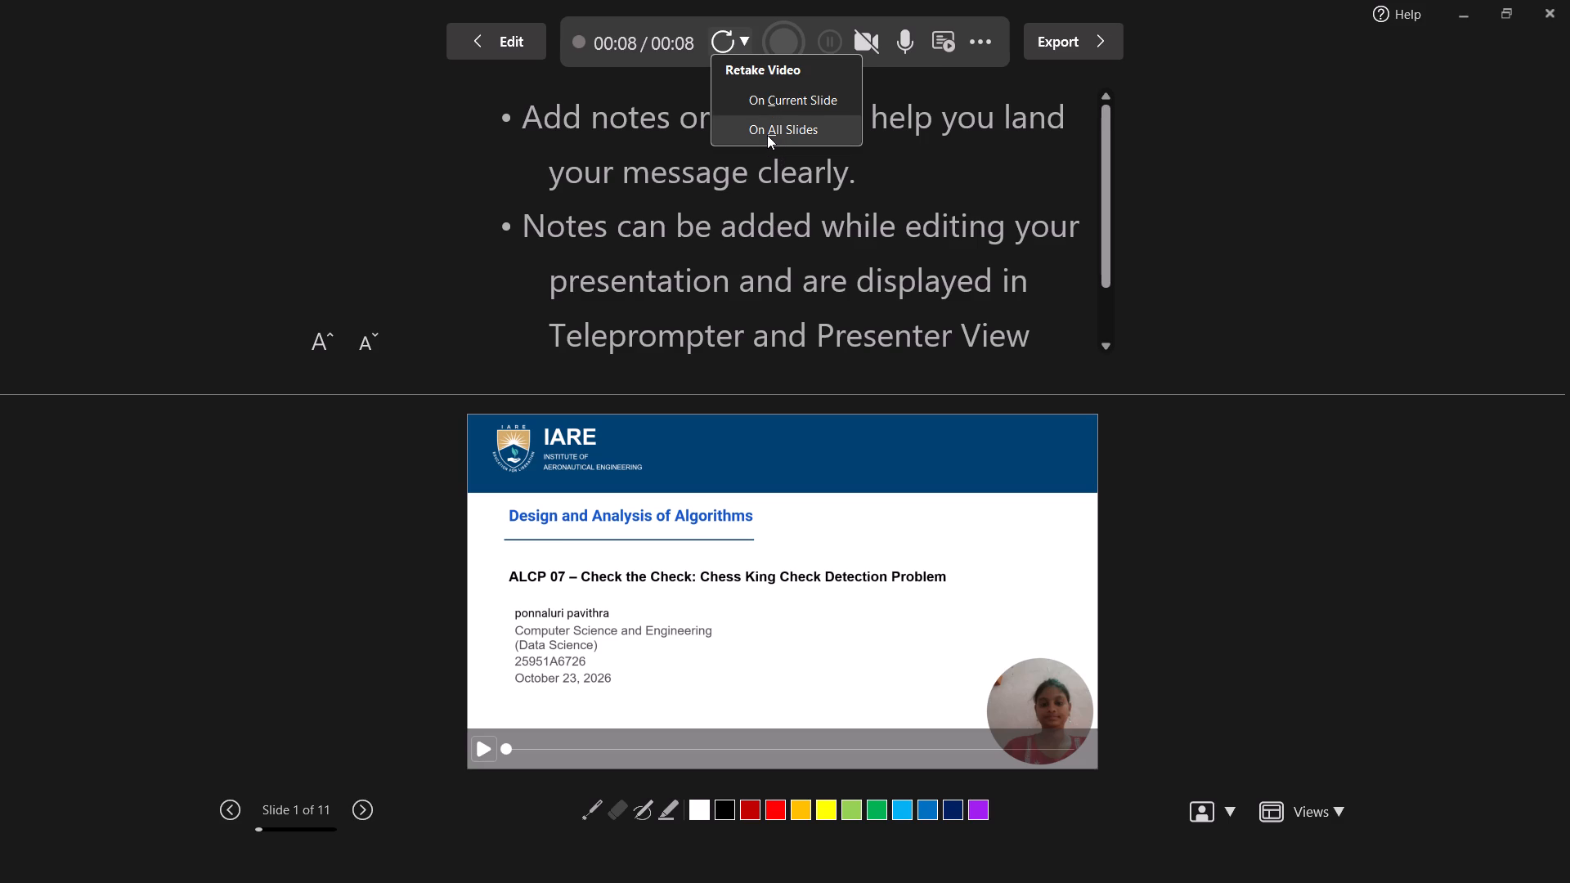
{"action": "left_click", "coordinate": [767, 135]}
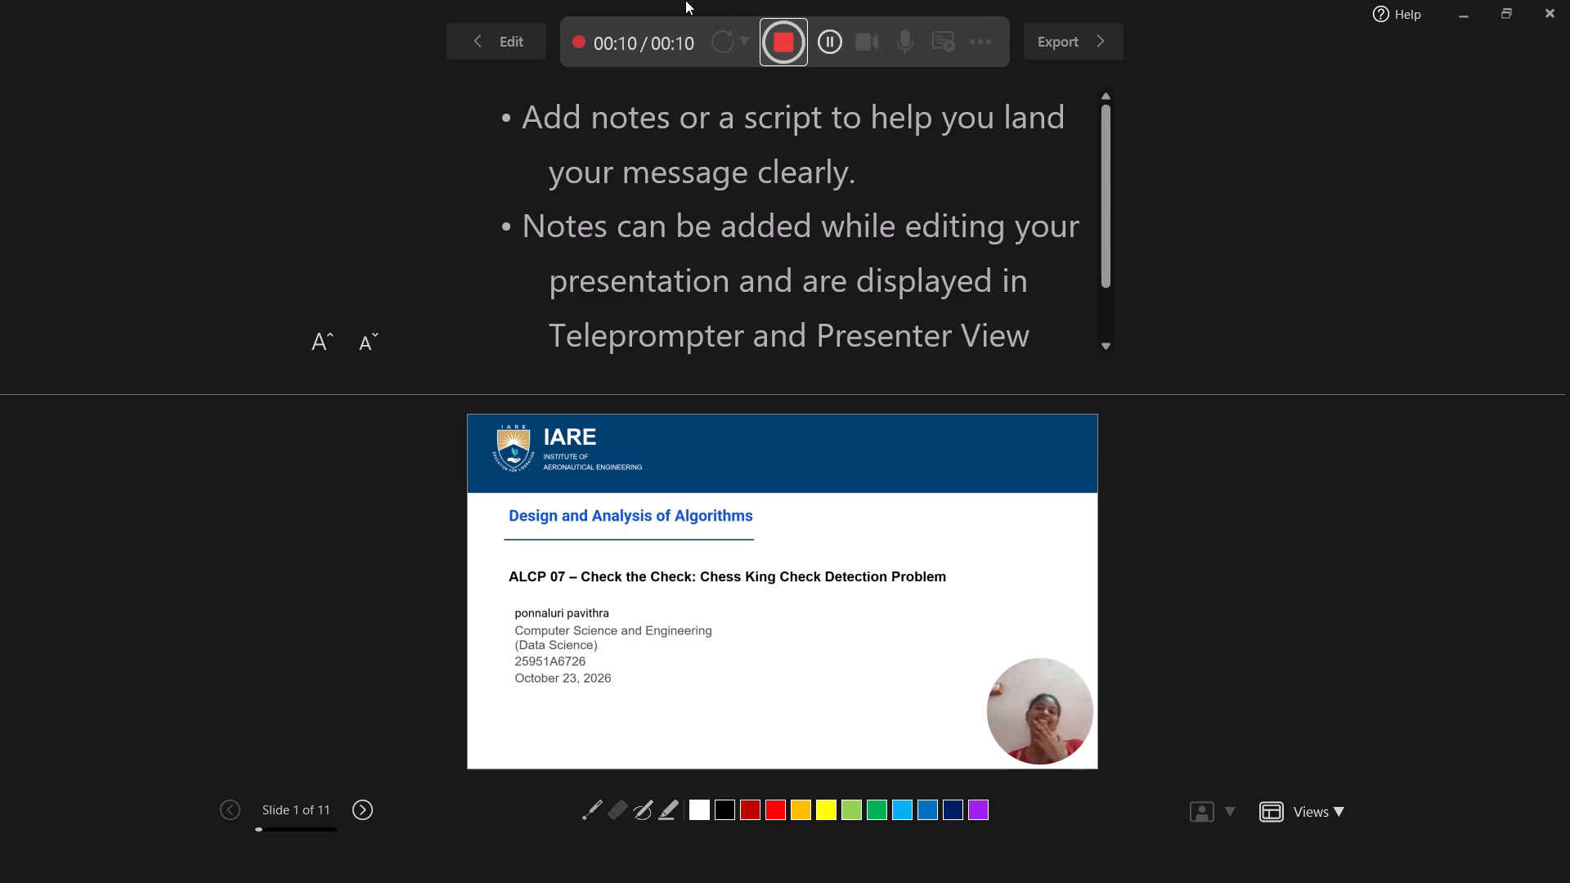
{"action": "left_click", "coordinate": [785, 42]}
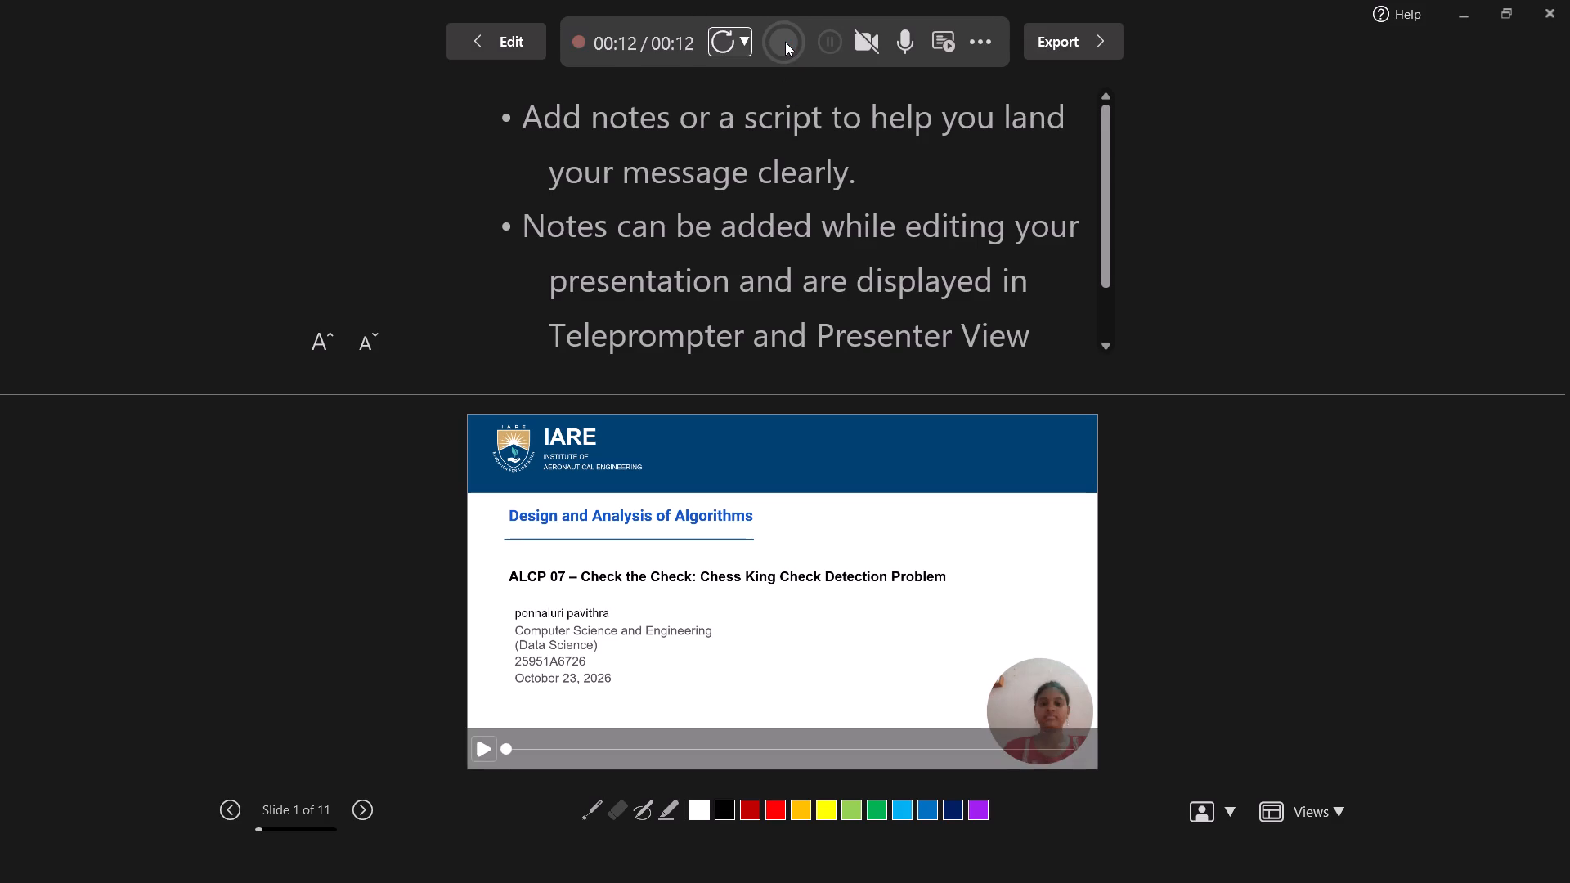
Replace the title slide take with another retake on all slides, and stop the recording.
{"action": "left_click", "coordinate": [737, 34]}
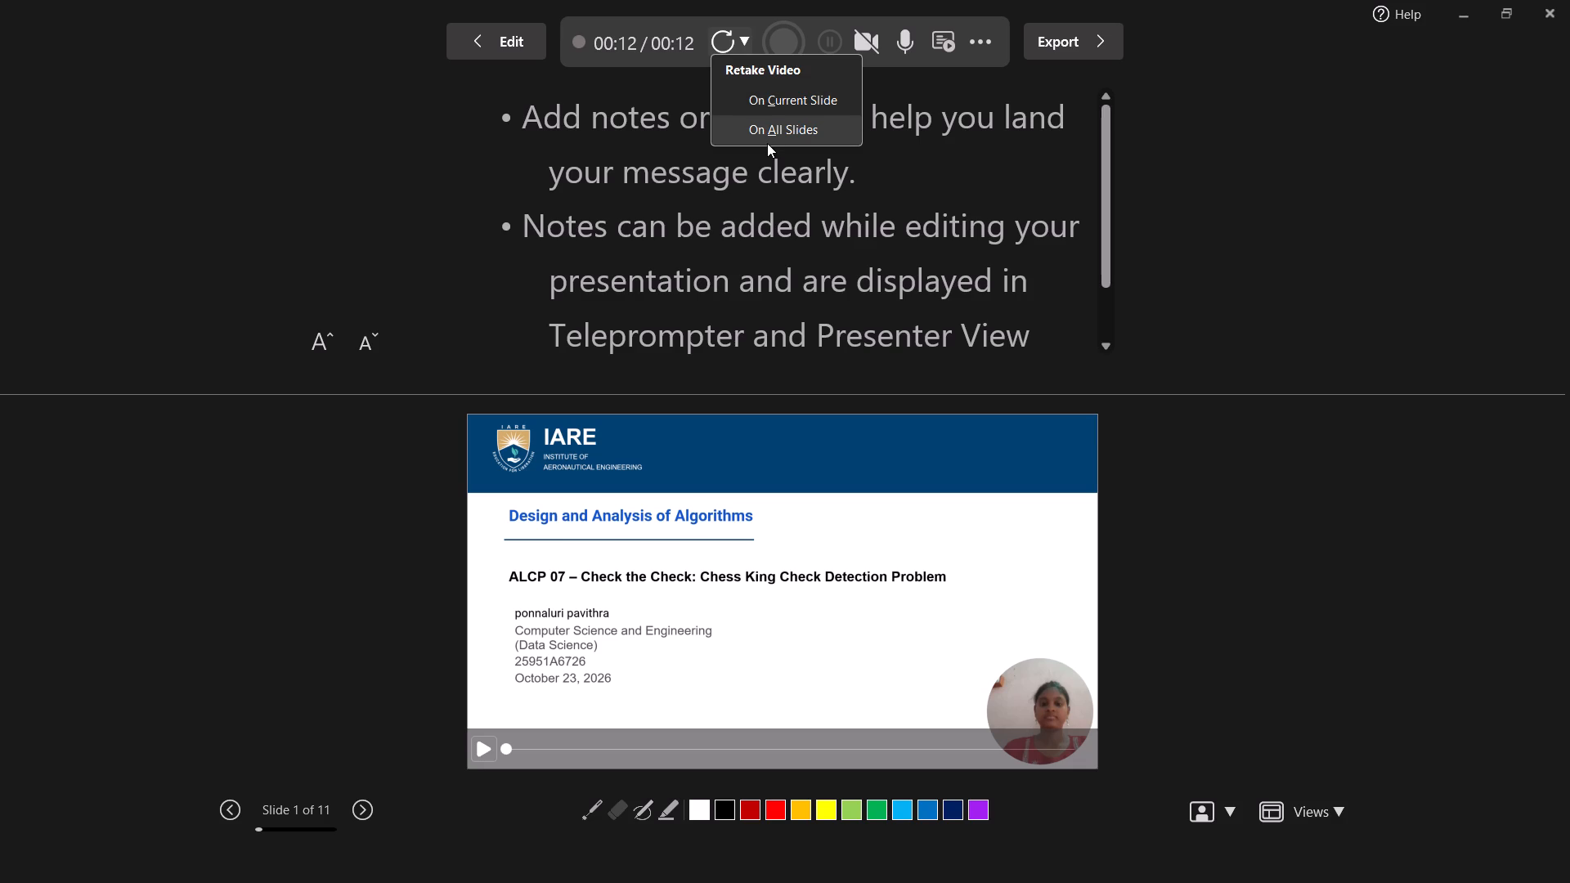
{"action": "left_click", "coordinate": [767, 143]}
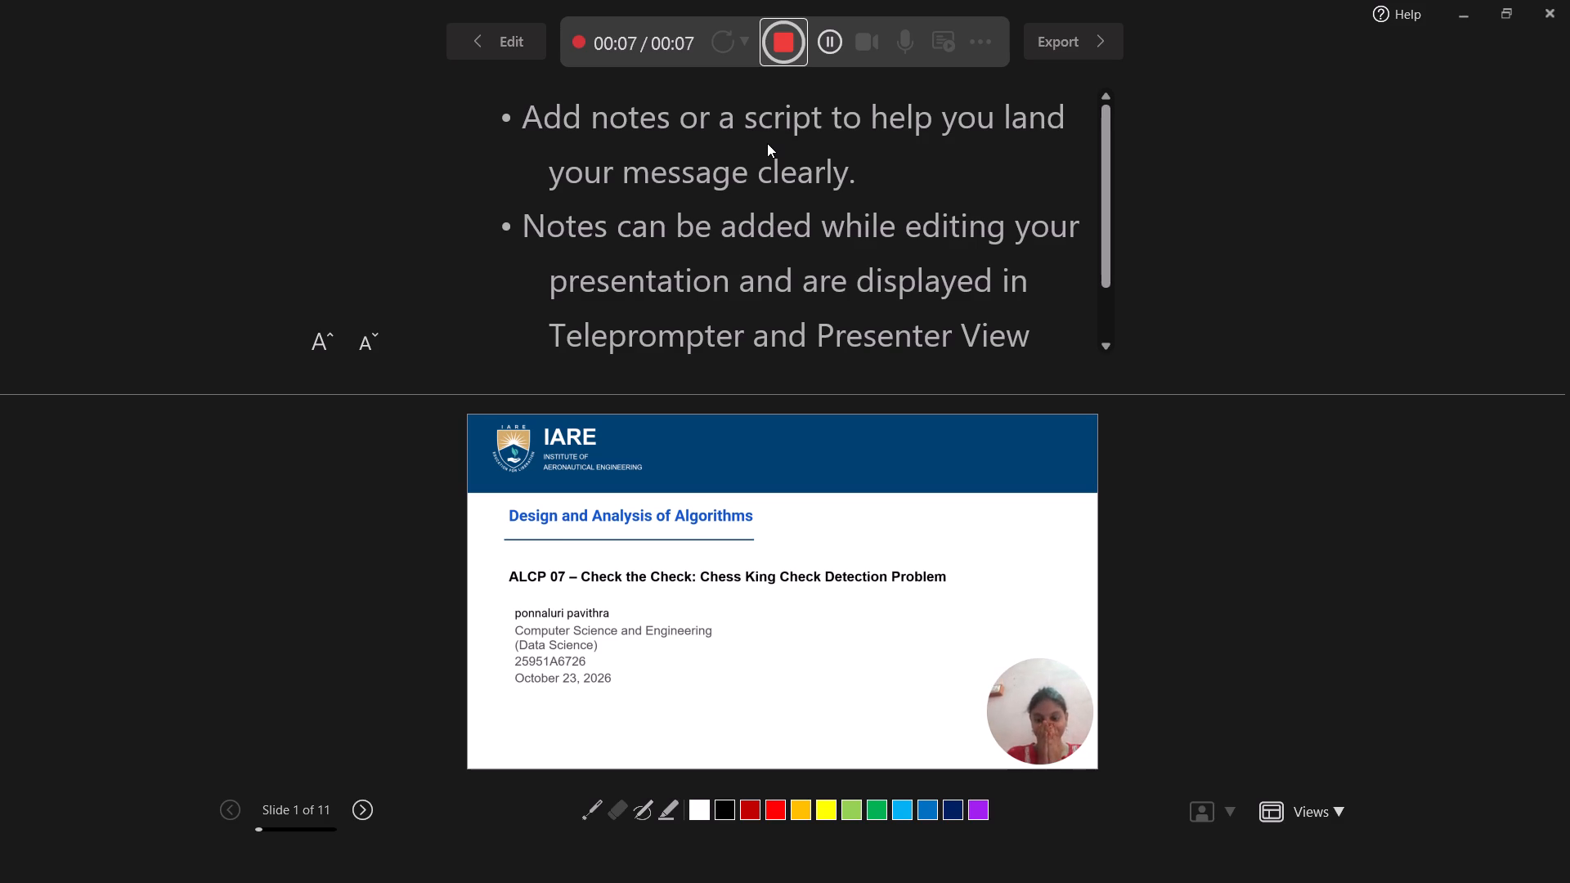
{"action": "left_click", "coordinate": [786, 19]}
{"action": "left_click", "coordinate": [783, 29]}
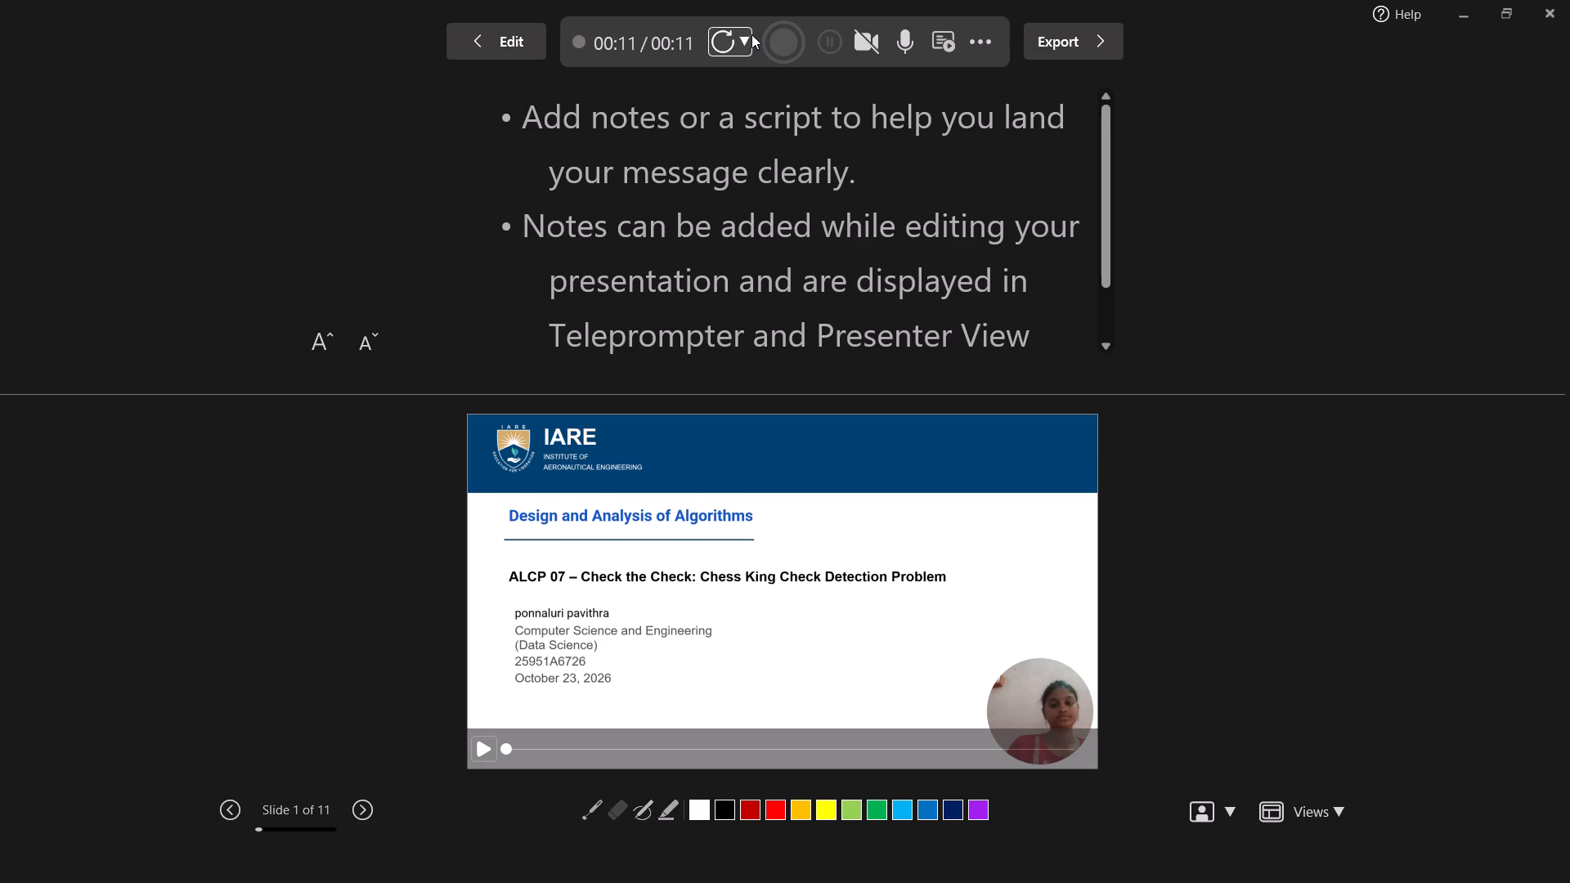
Start a fresh retake of the video on all slides, beginning with the title slide.
{"action": "left_click", "coordinate": [750, 34]}
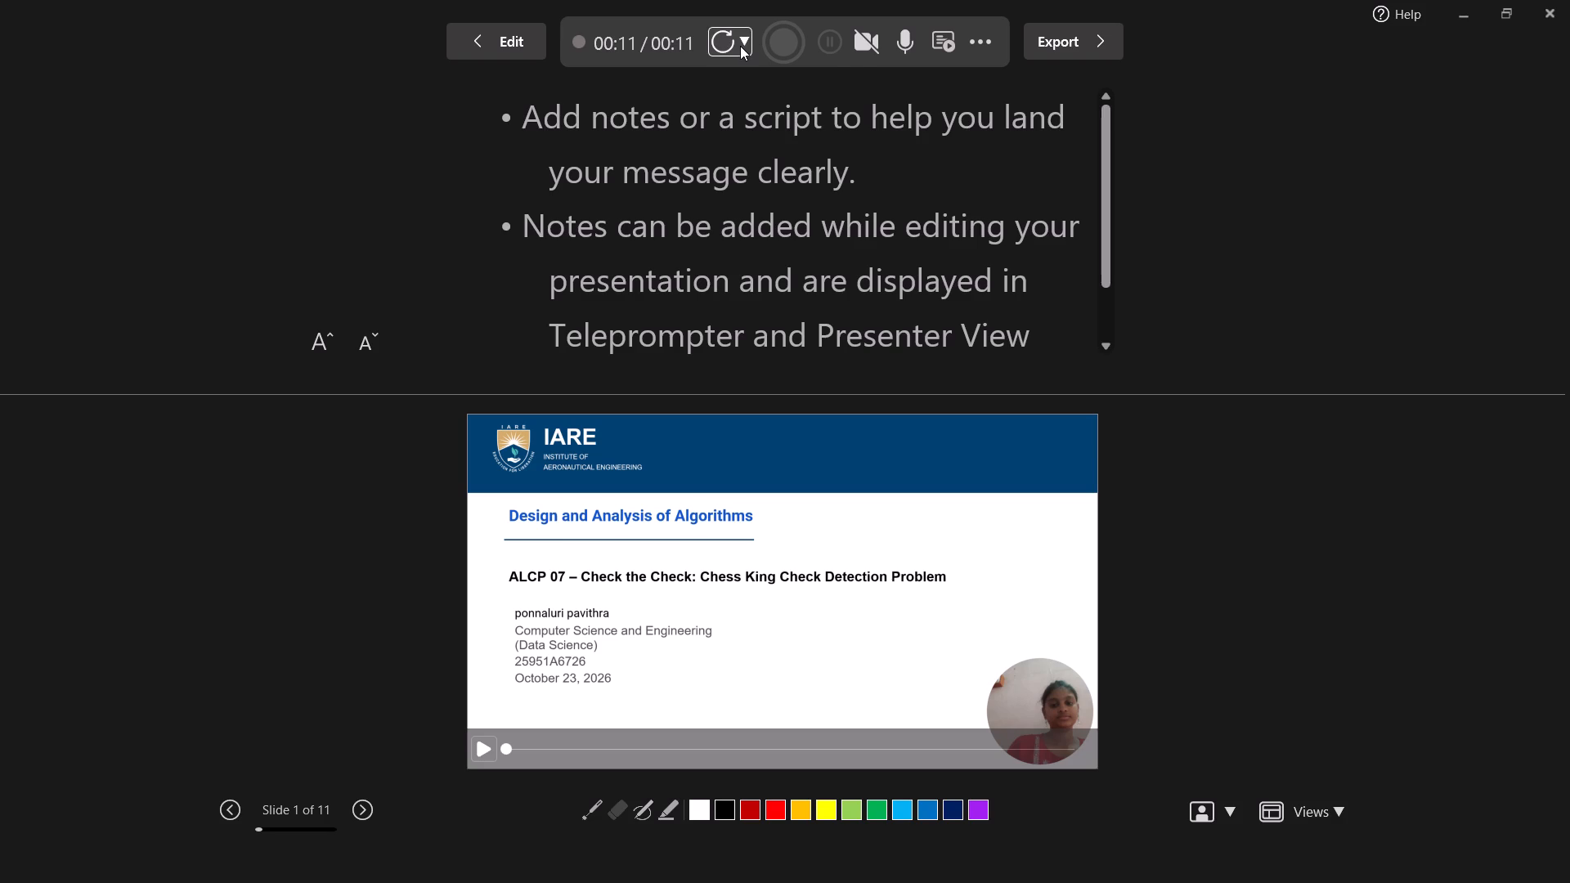
{"action": "left_click", "coordinate": [740, 46]}
{"action": "left_click", "coordinate": [767, 142]}
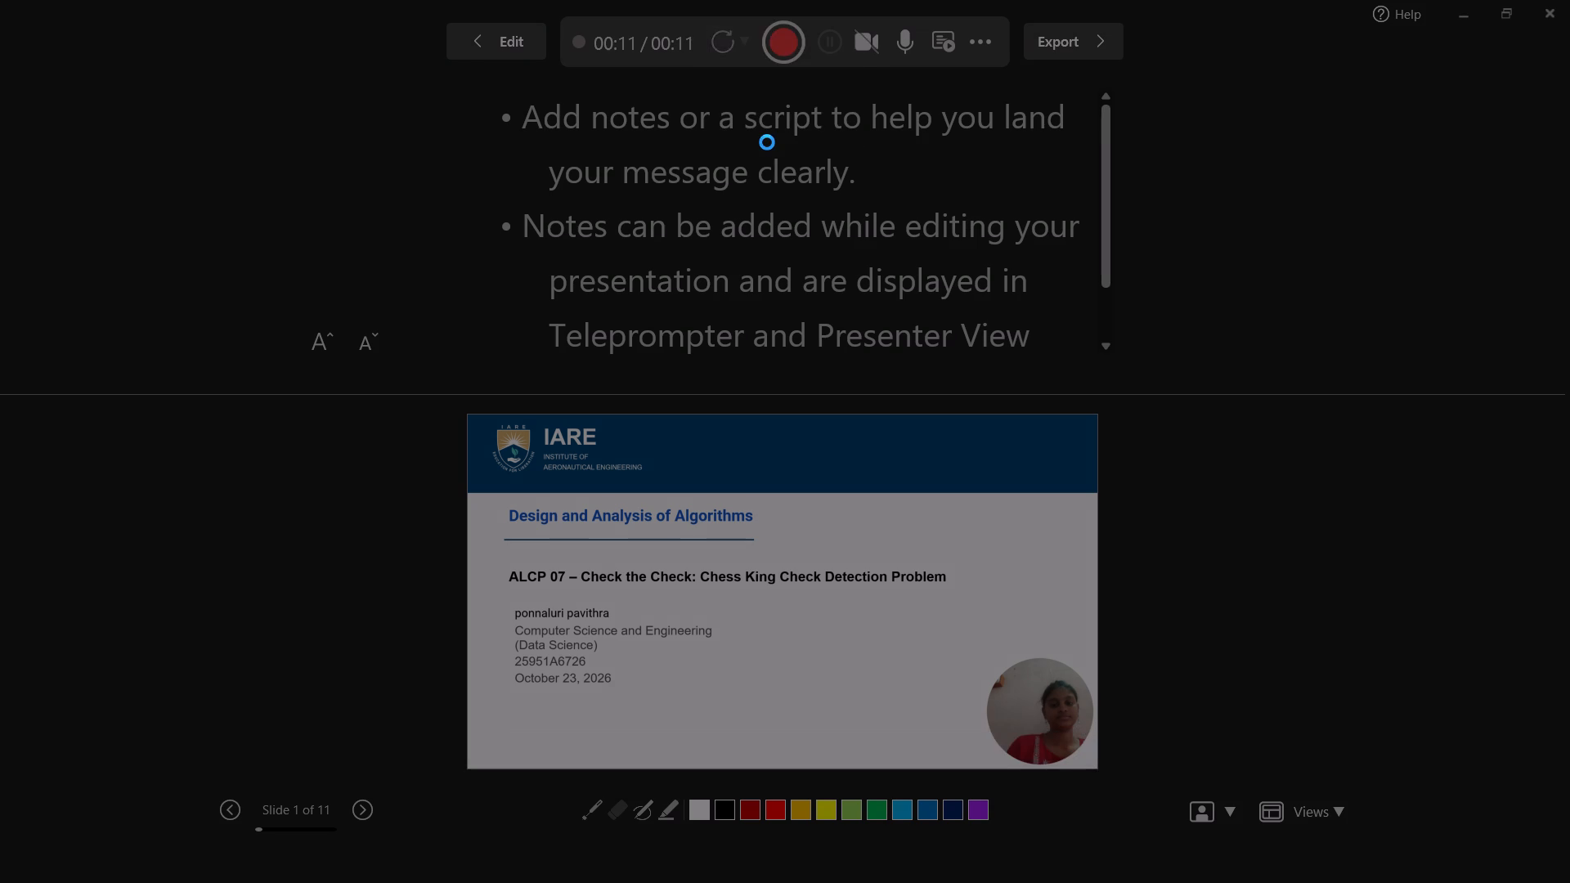
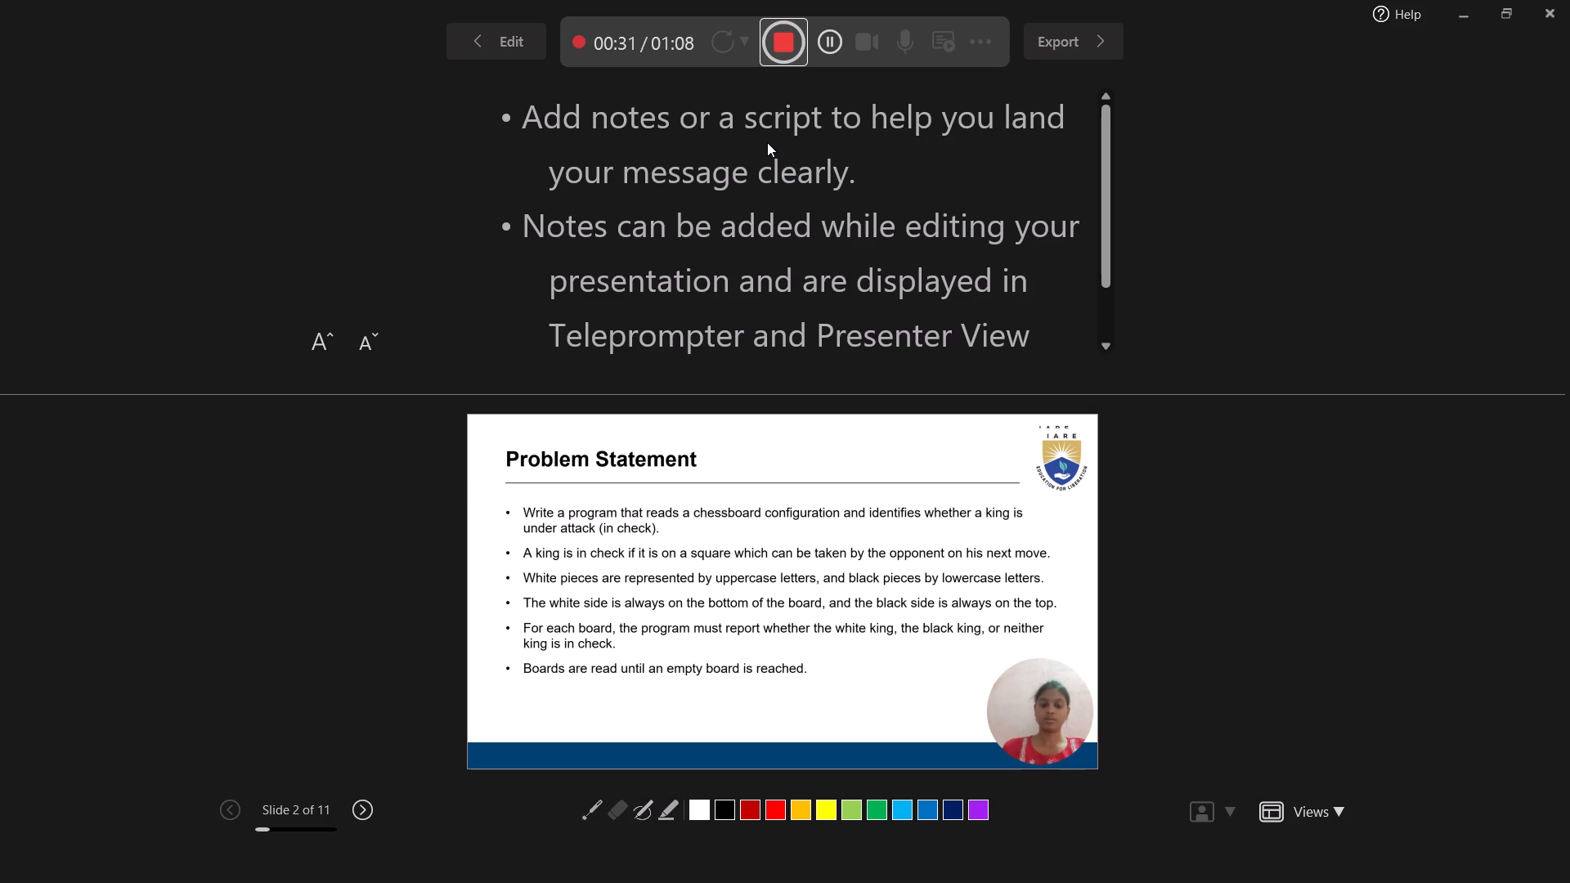
Stop the recording at the end of the Problem Statement slide.
{"action": "left_click", "coordinate": [783, 63]}
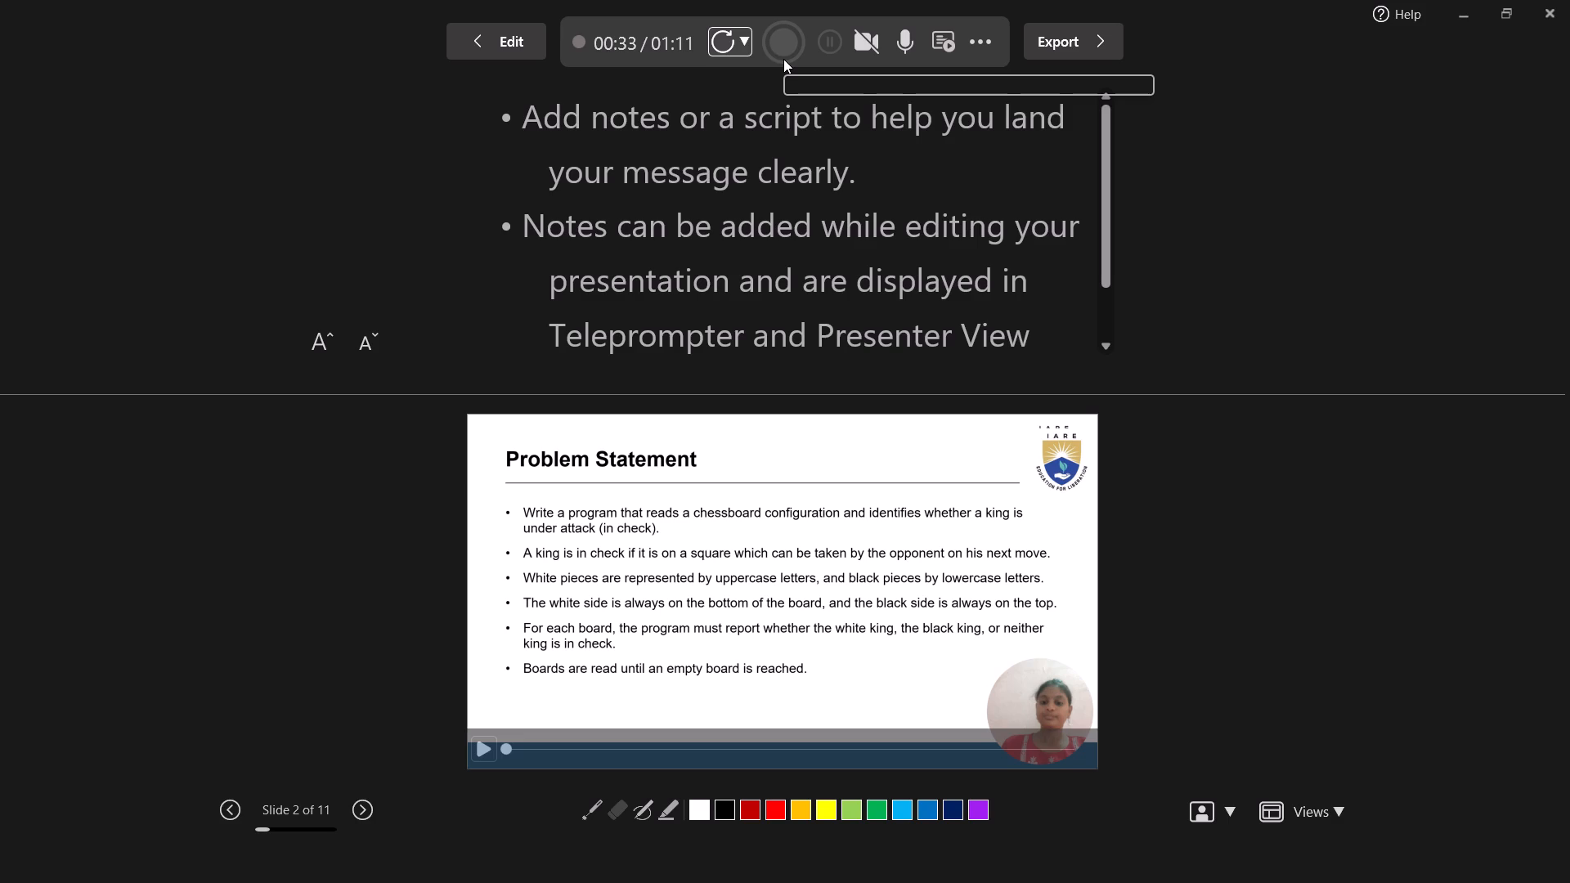
Go to the Piece Movements slide, record a take about 3 seconds long, and stop the recording.
{"action": "key", "text": "Right"}
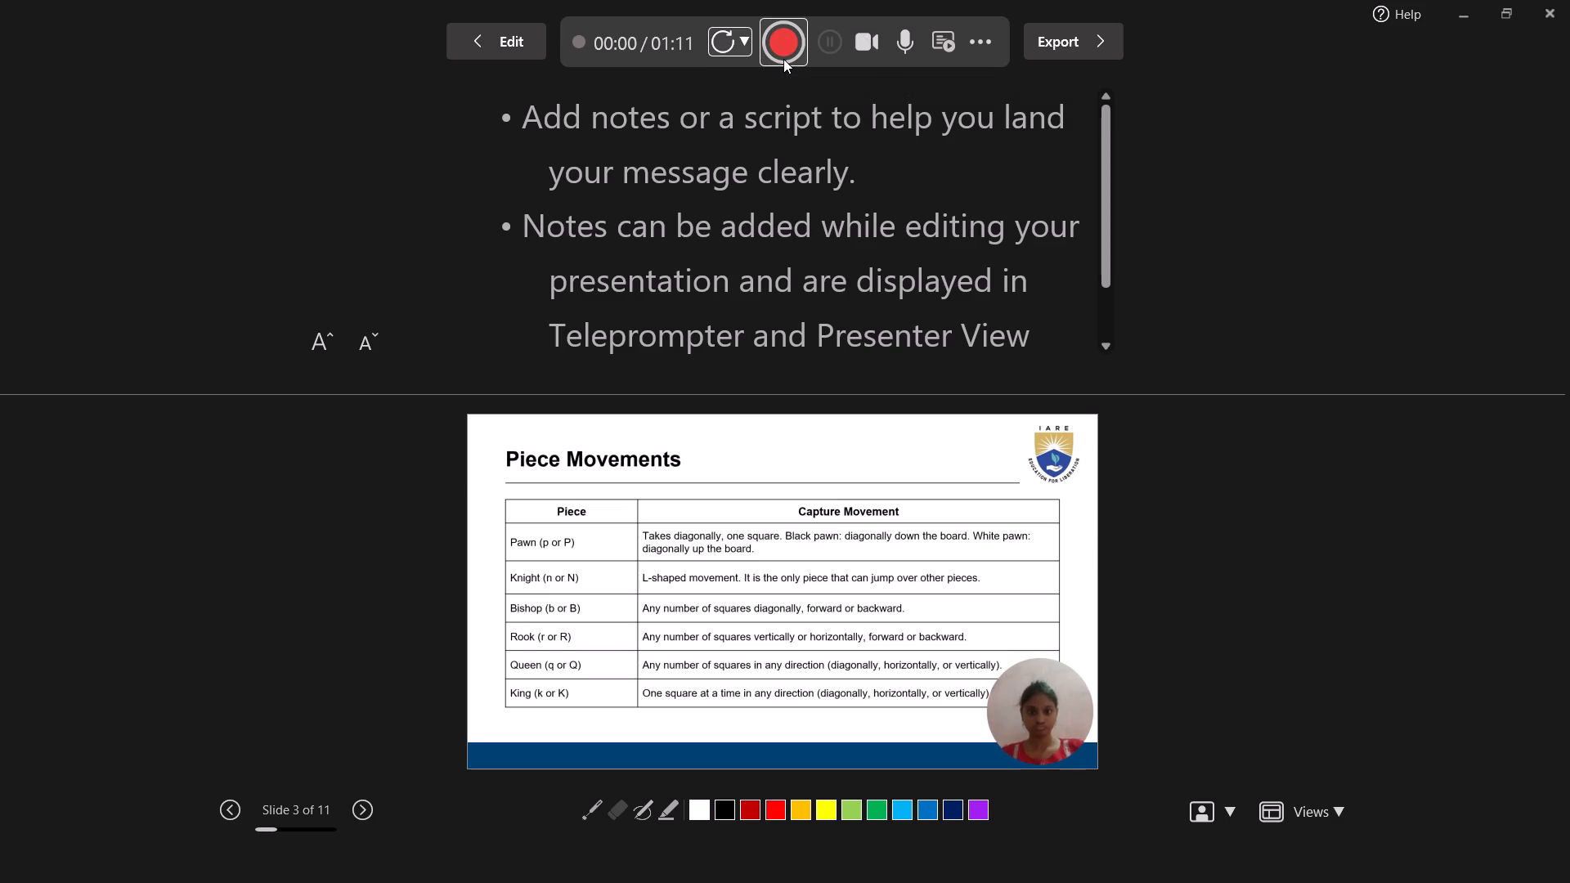
{"action": "double_click", "coordinate": [783, 59]}
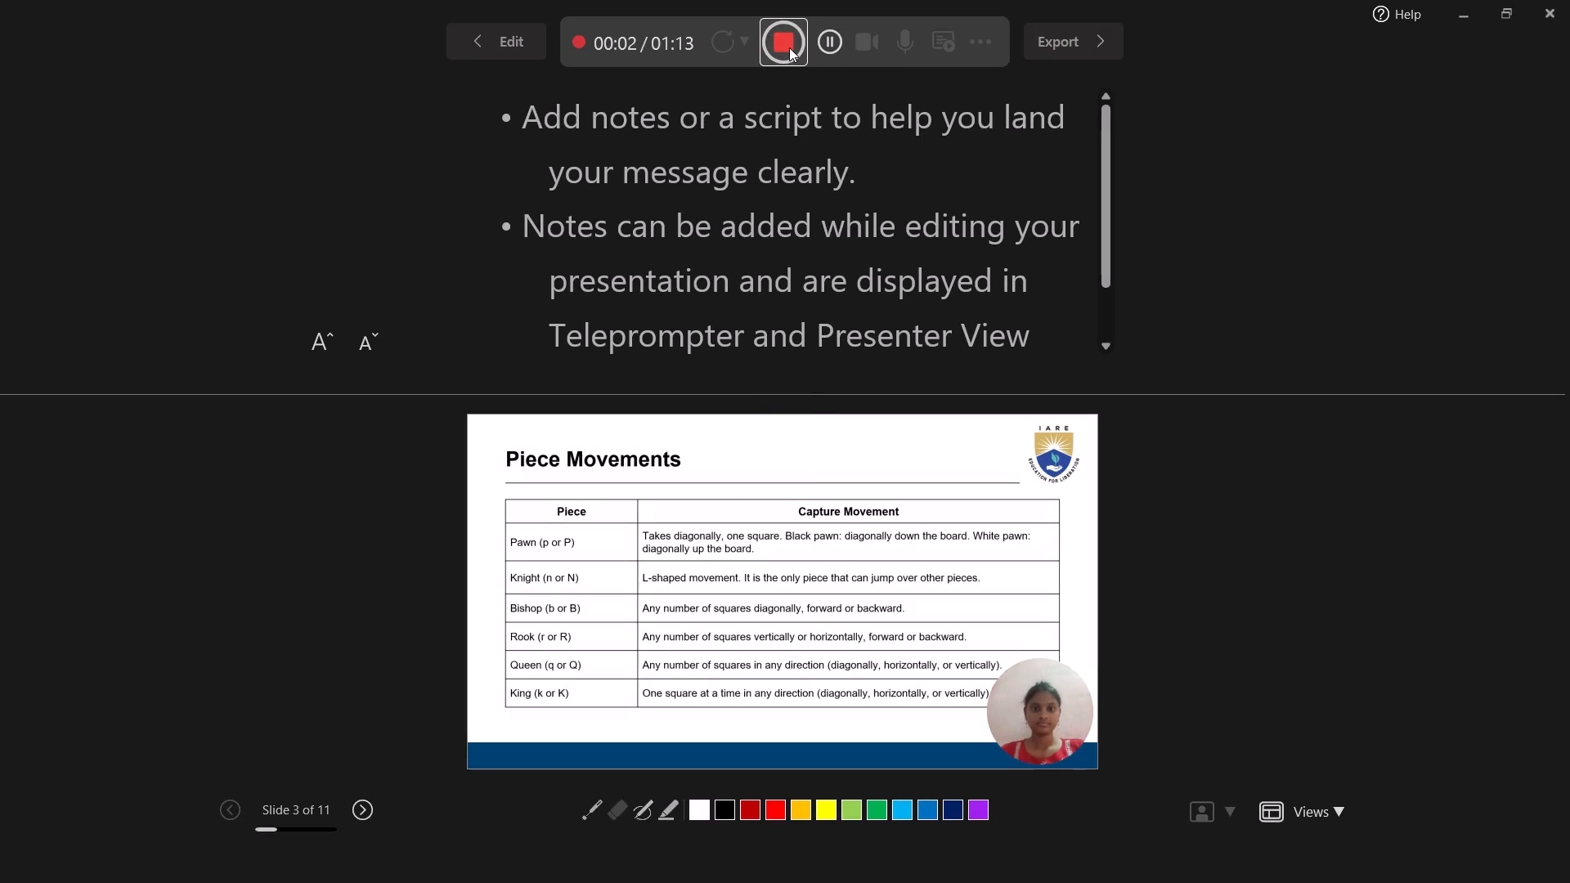
{"action": "left_click", "coordinate": [789, 47]}
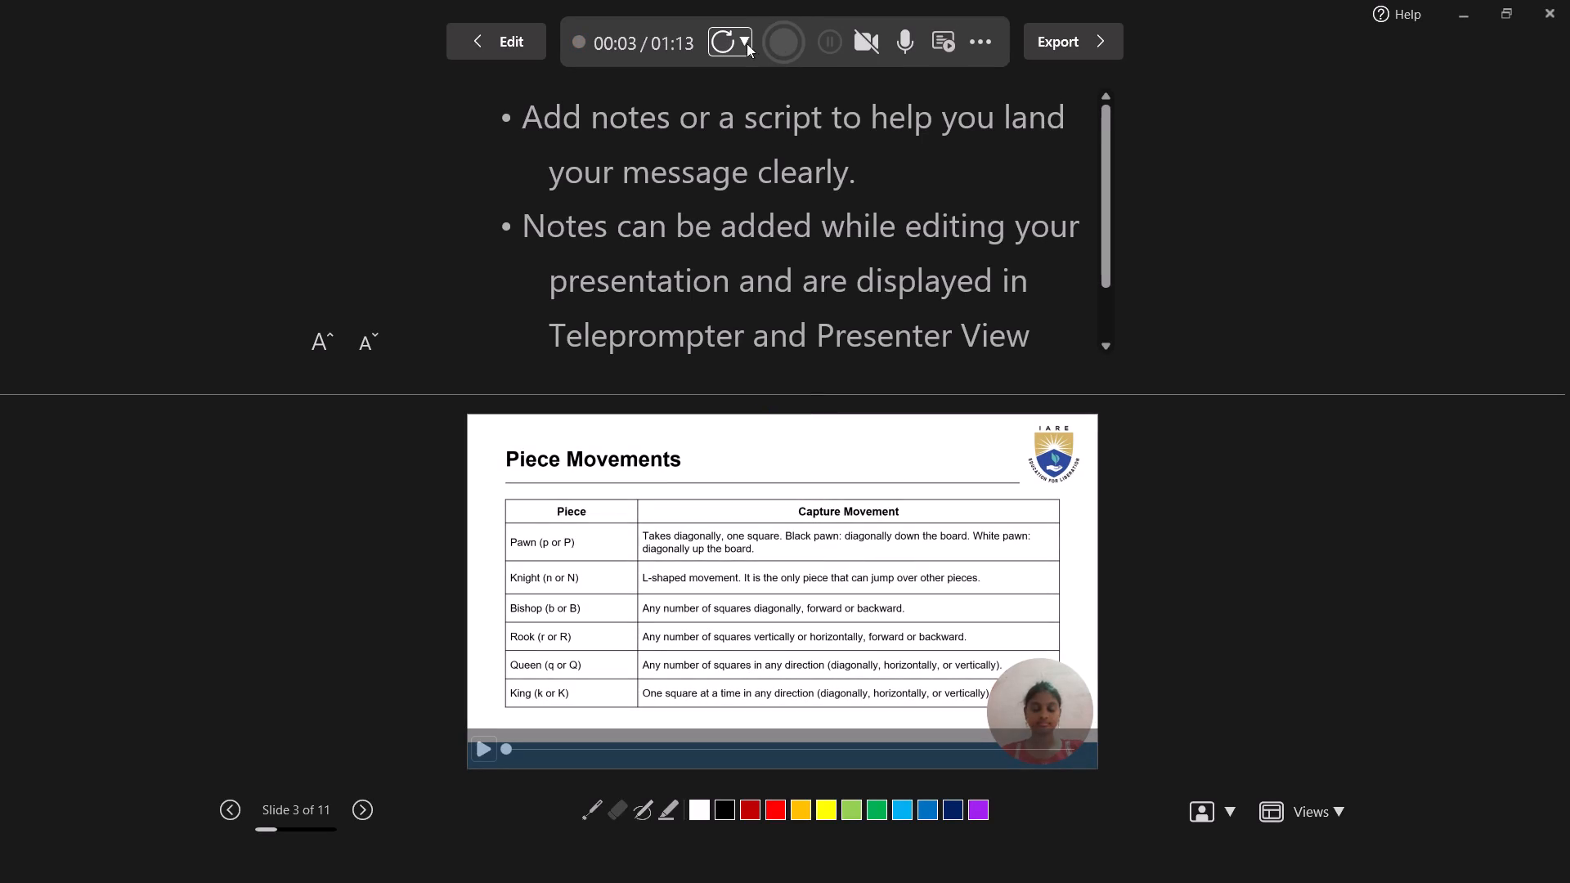
Open the retake video options for the Piece Movements slide.
{"action": "left_click", "coordinate": [744, 40]}
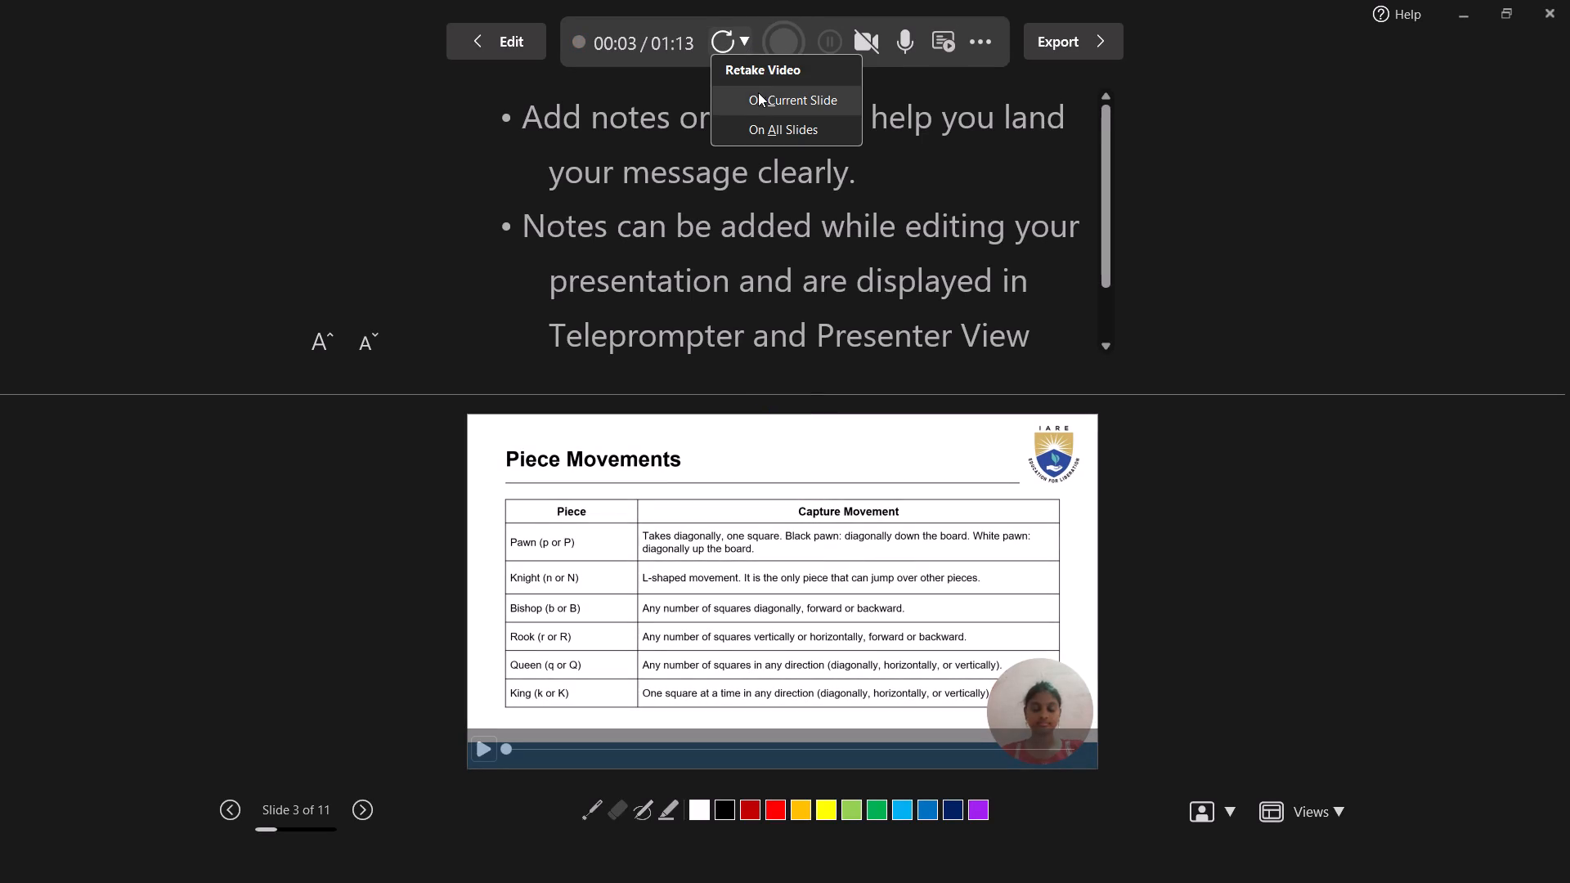
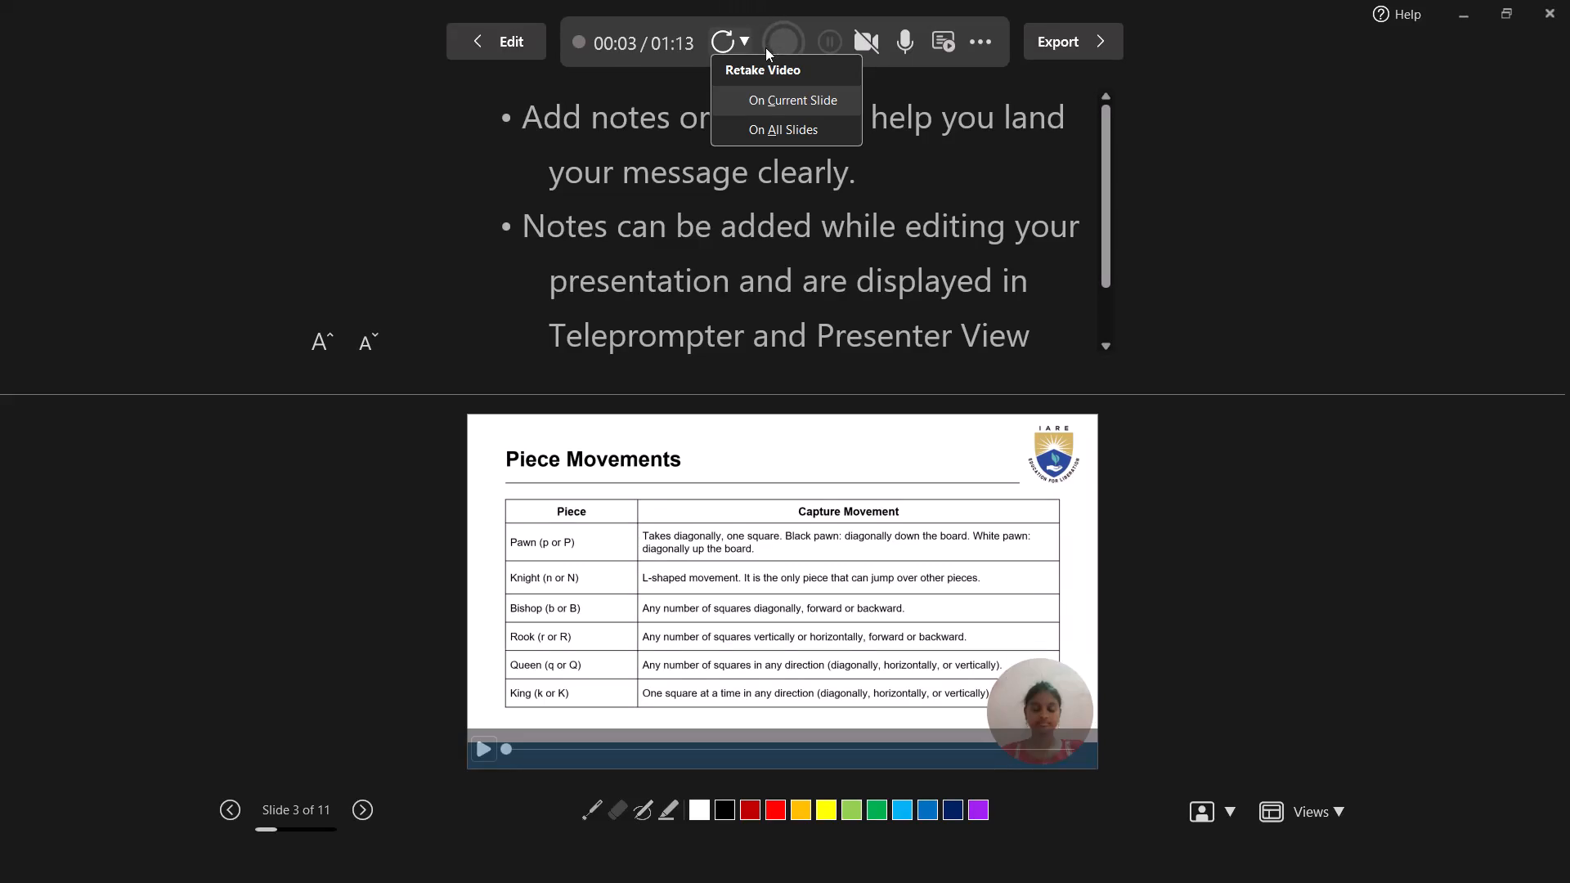
Choose to retake the video on the current Piece Movements slide only.
{"action": "left_click", "coordinate": [760, 97]}
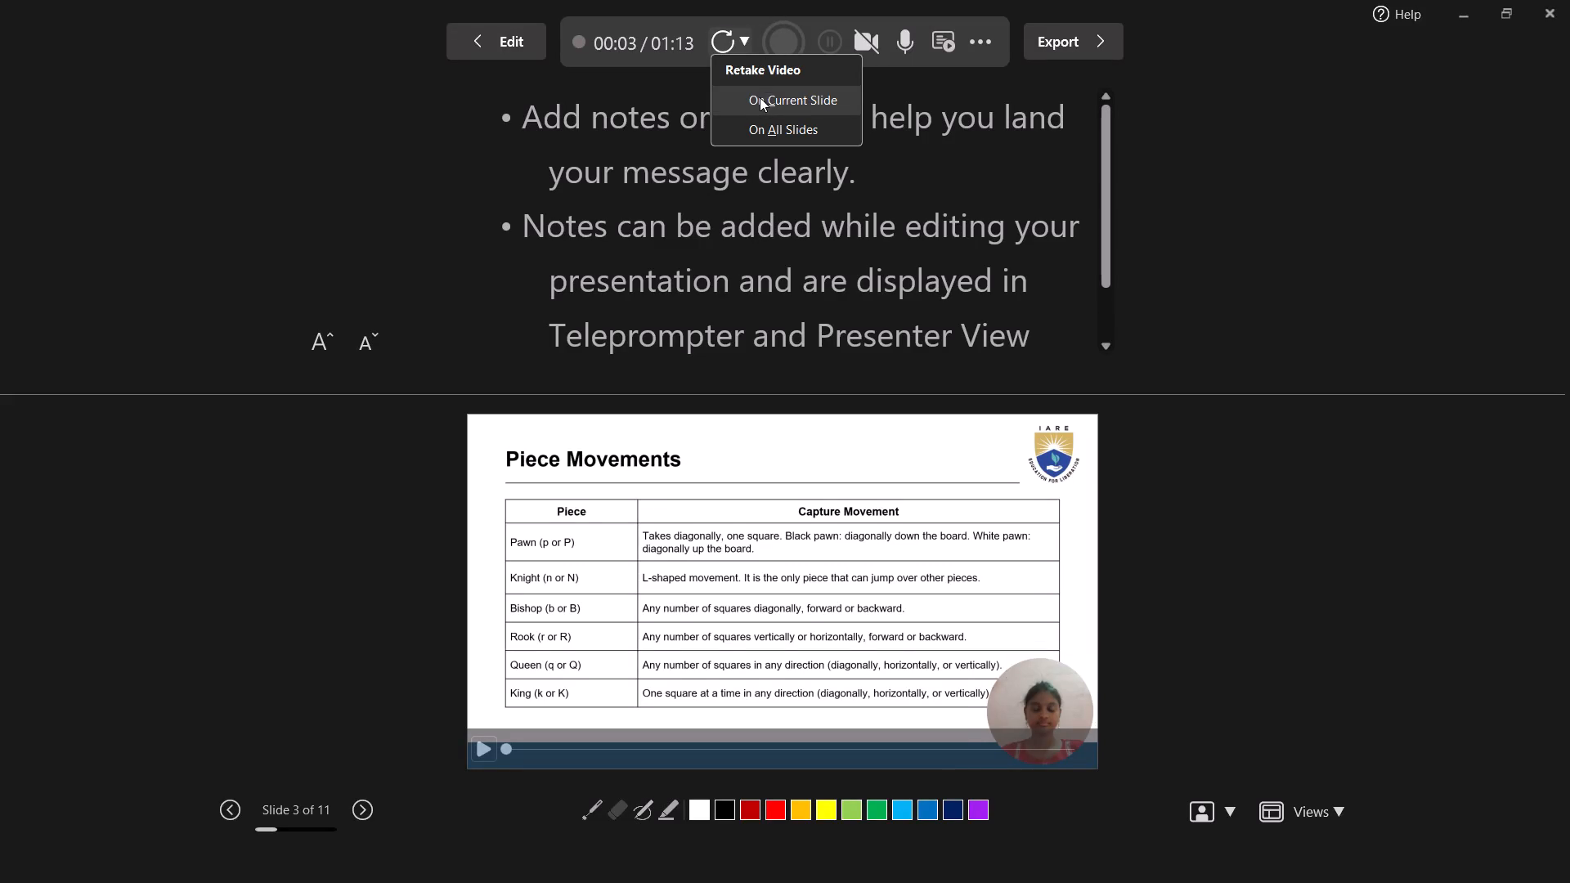
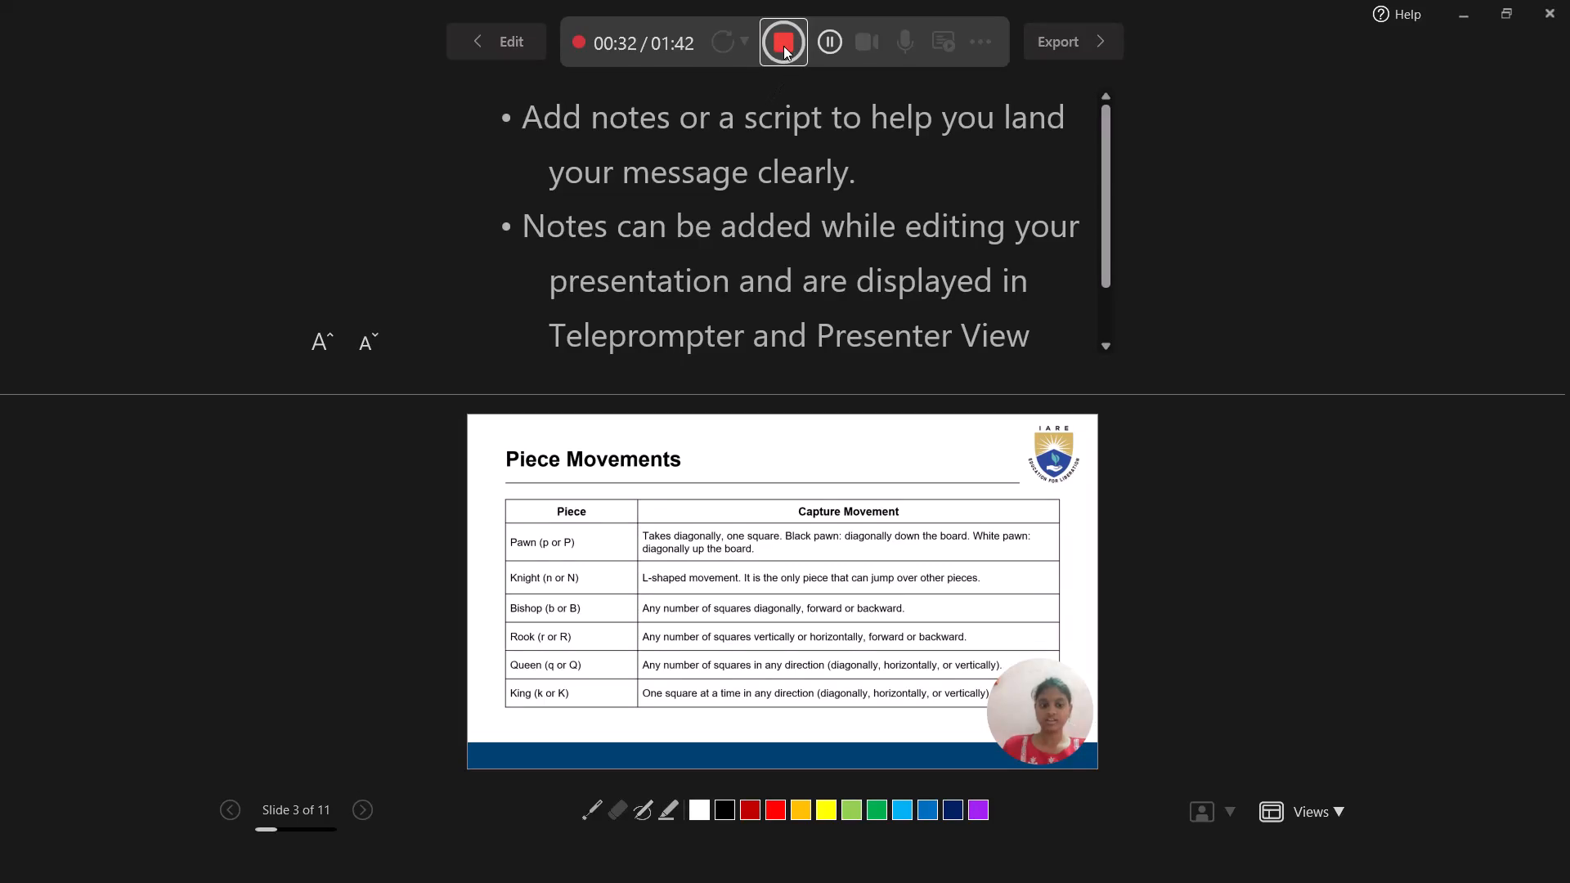
Stop the narrated camera recording on the Piece Movements slide and advance to slide 4.
{"action": "left_click", "coordinate": [783, 44]}
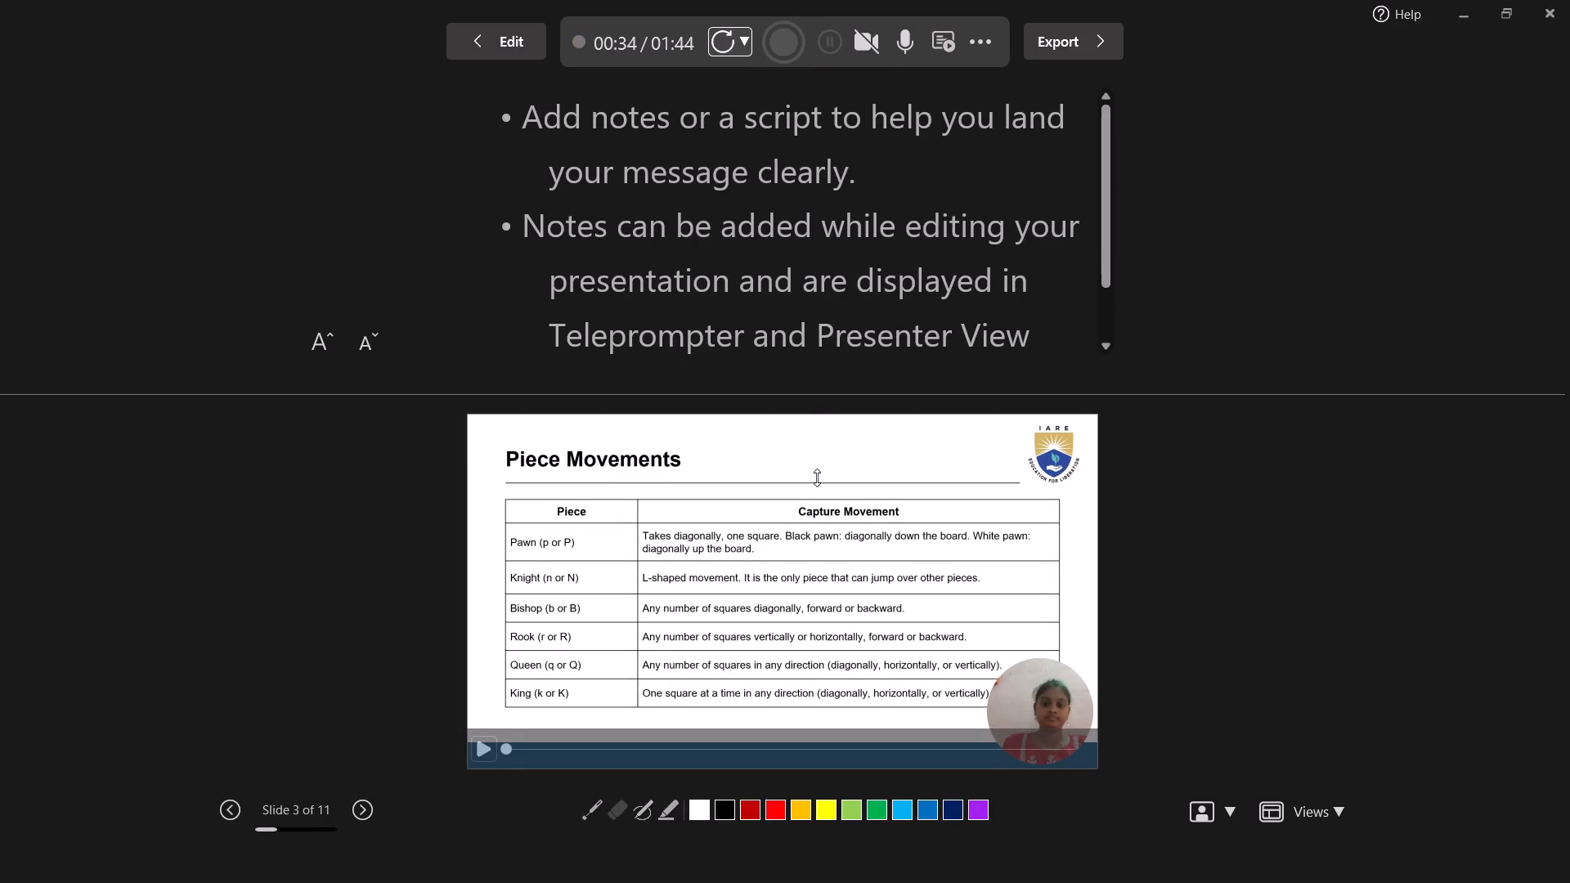
{"action": "key", "text": "Right"}
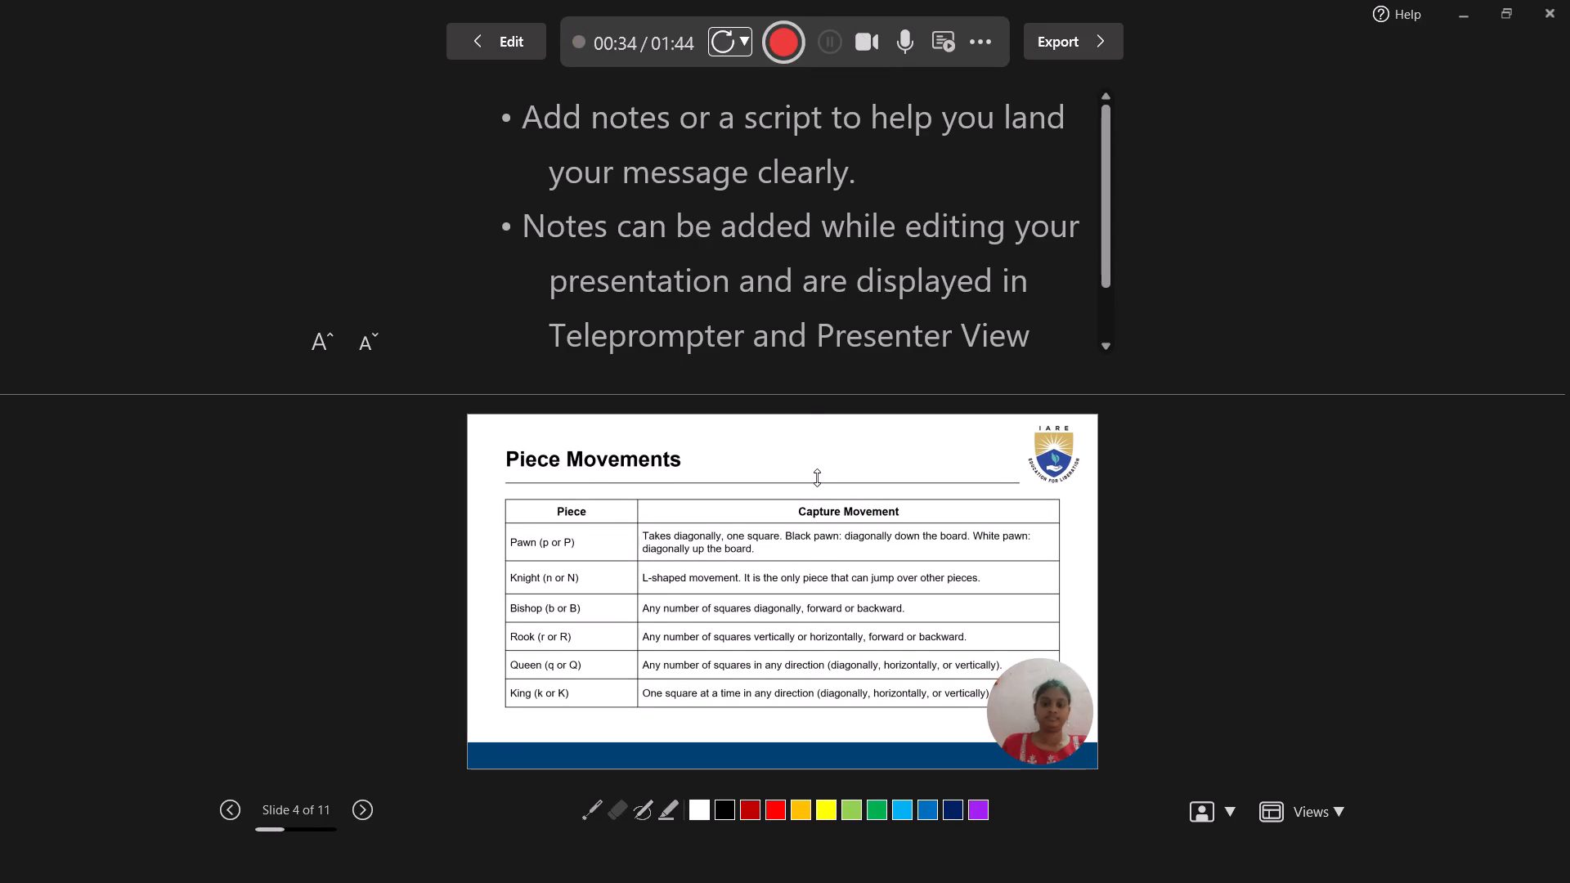
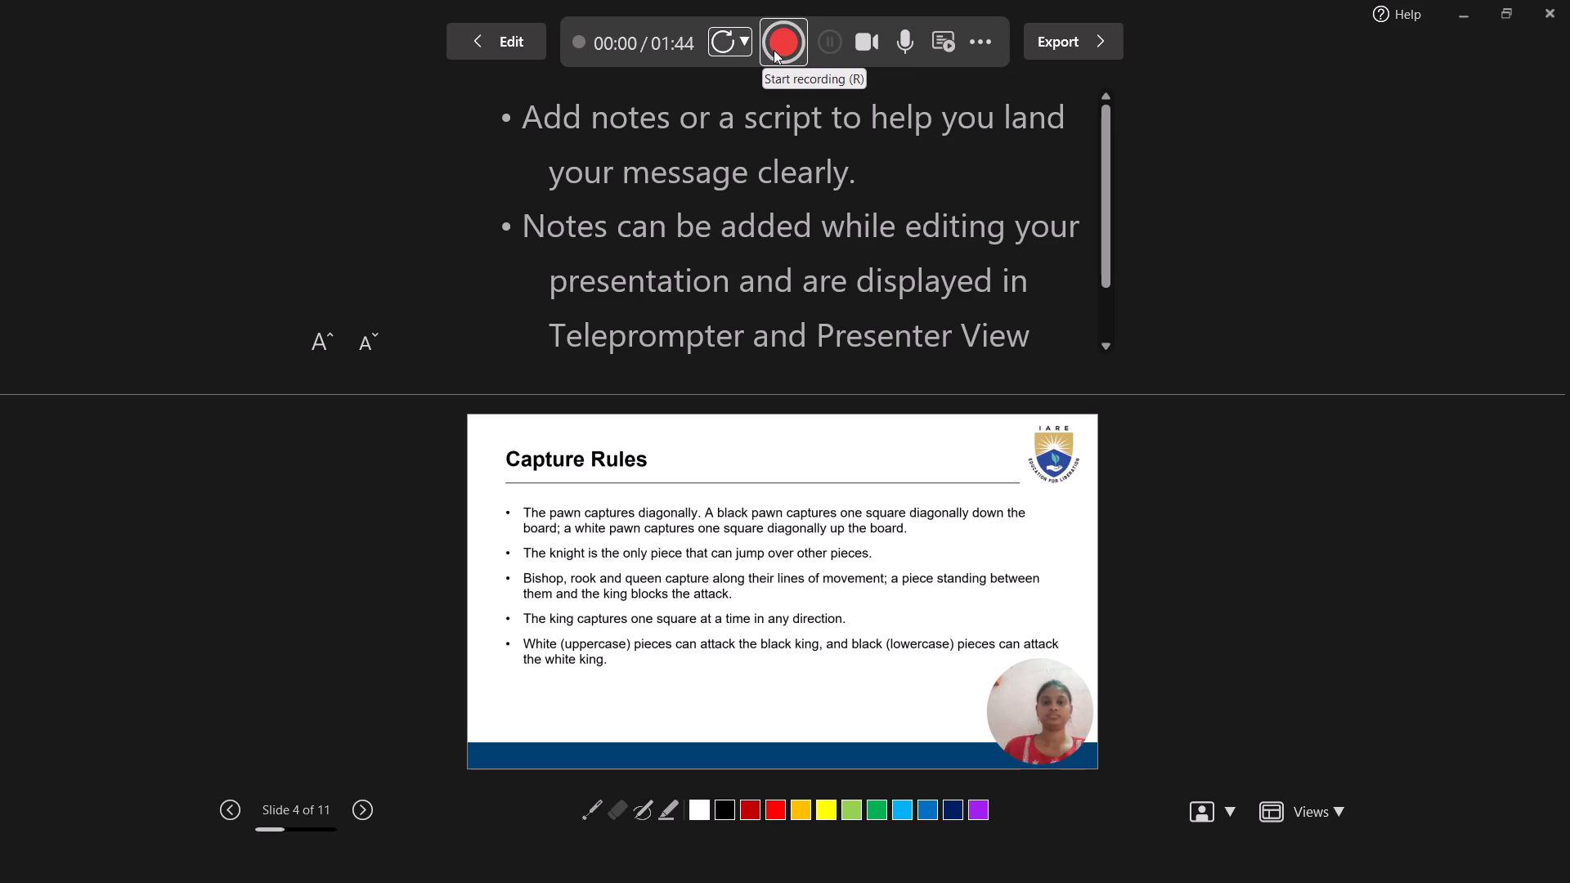
Start the narrated camera recording on the Capture Rules slide.
{"action": "left_click", "coordinate": [774, 50]}
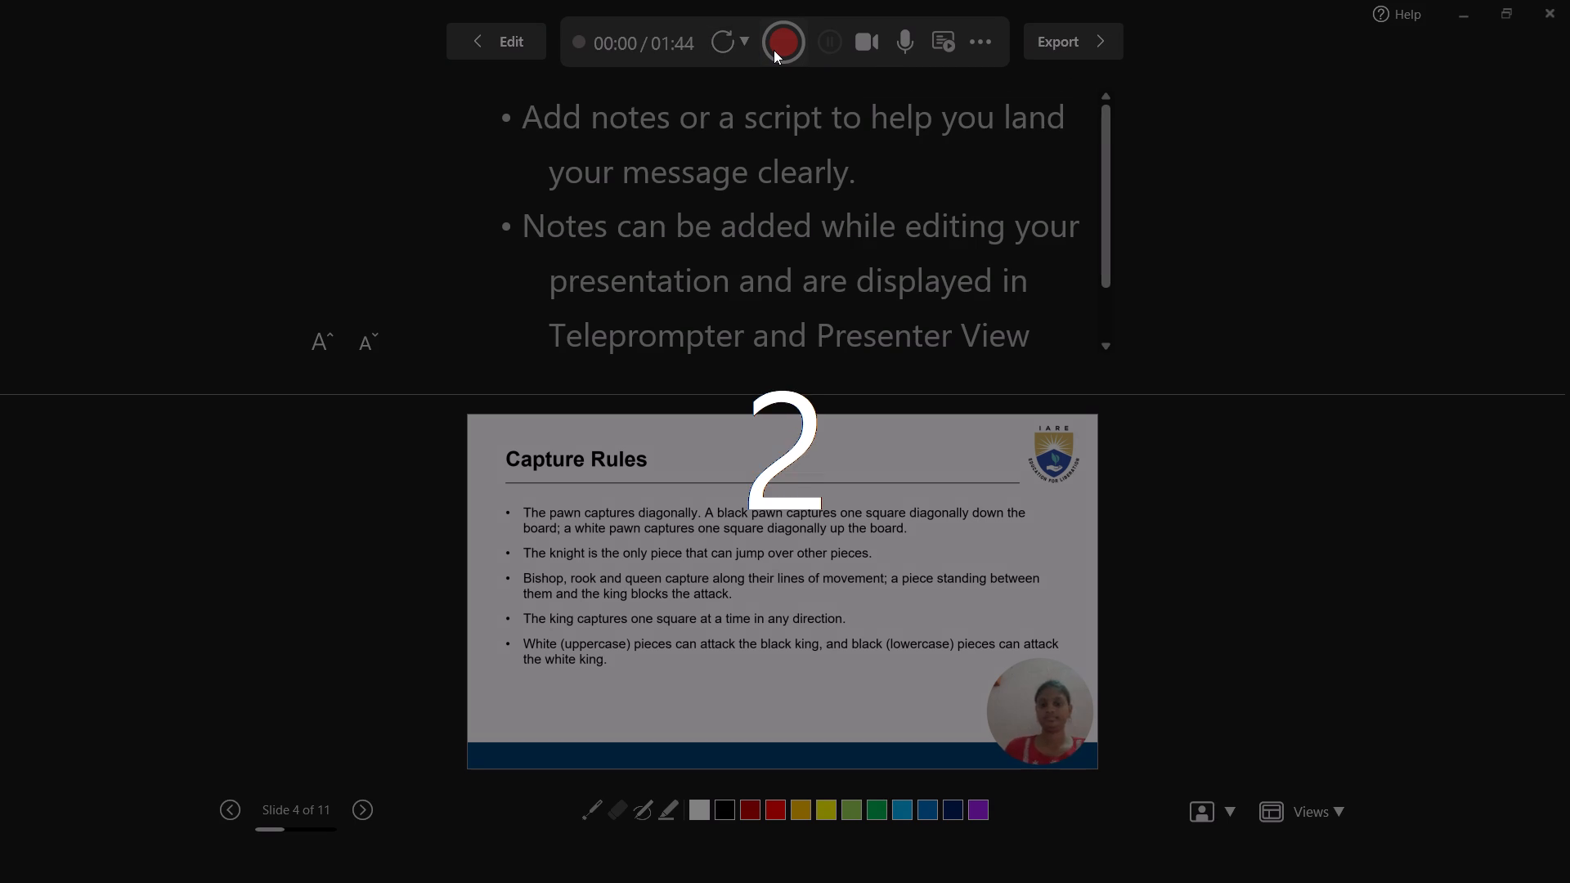
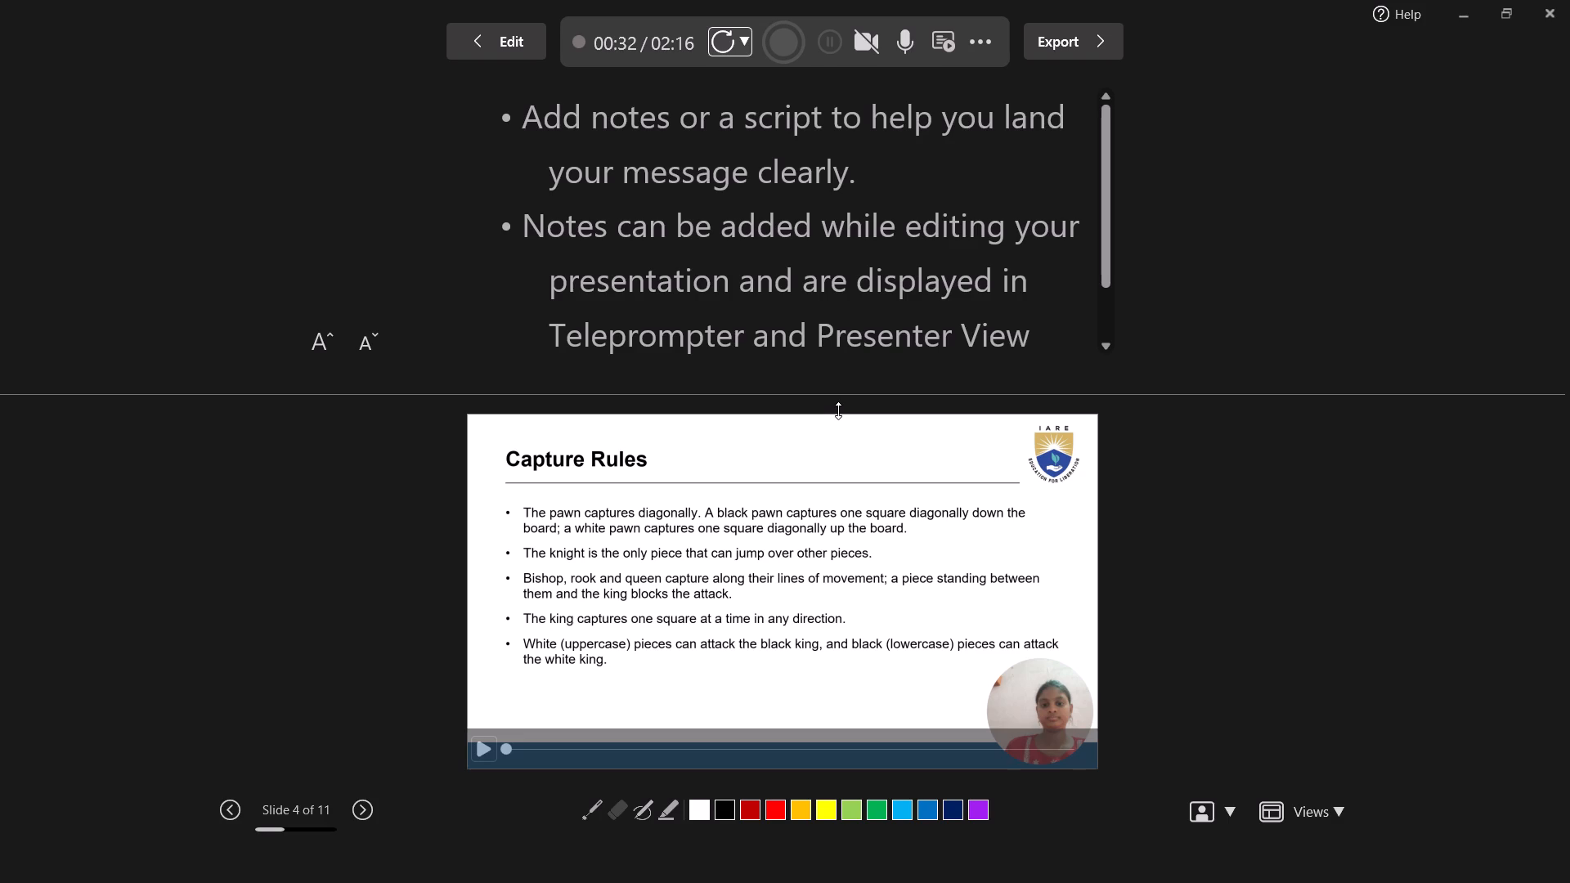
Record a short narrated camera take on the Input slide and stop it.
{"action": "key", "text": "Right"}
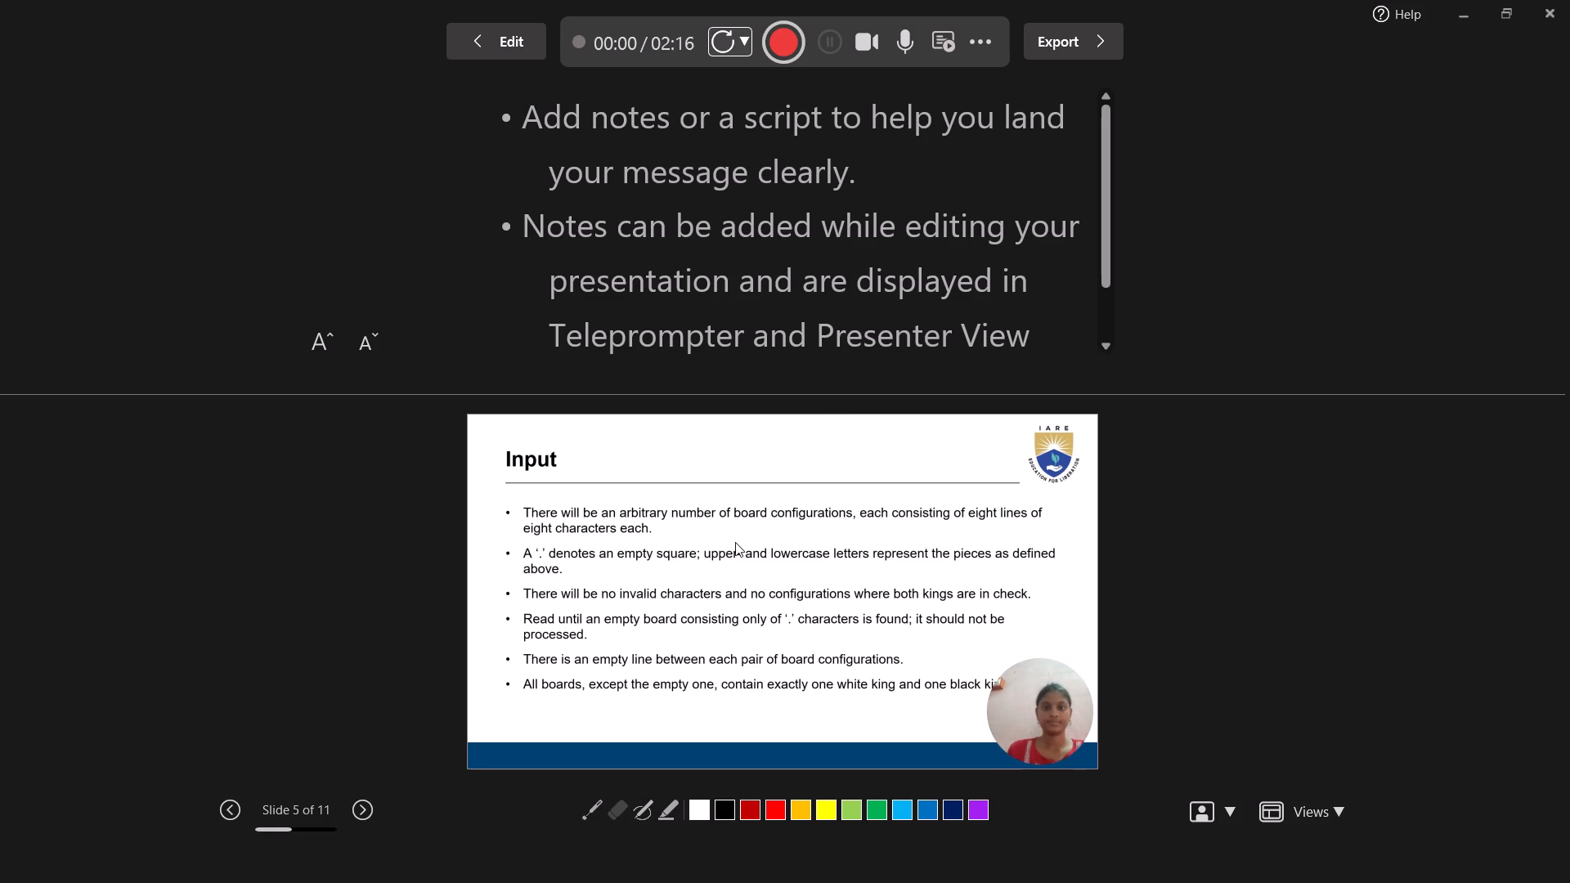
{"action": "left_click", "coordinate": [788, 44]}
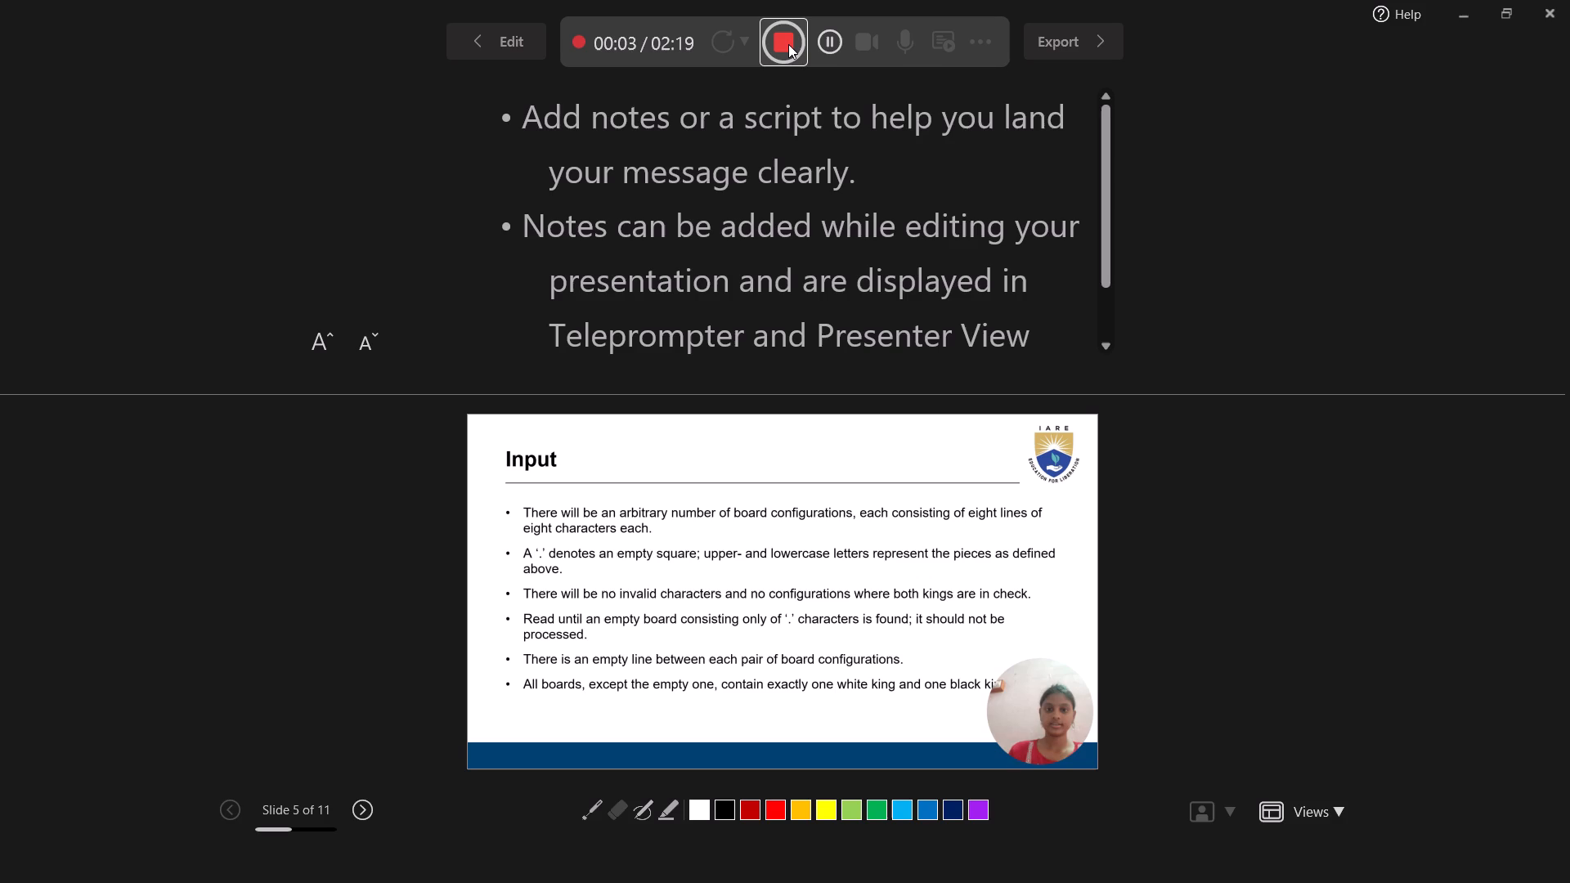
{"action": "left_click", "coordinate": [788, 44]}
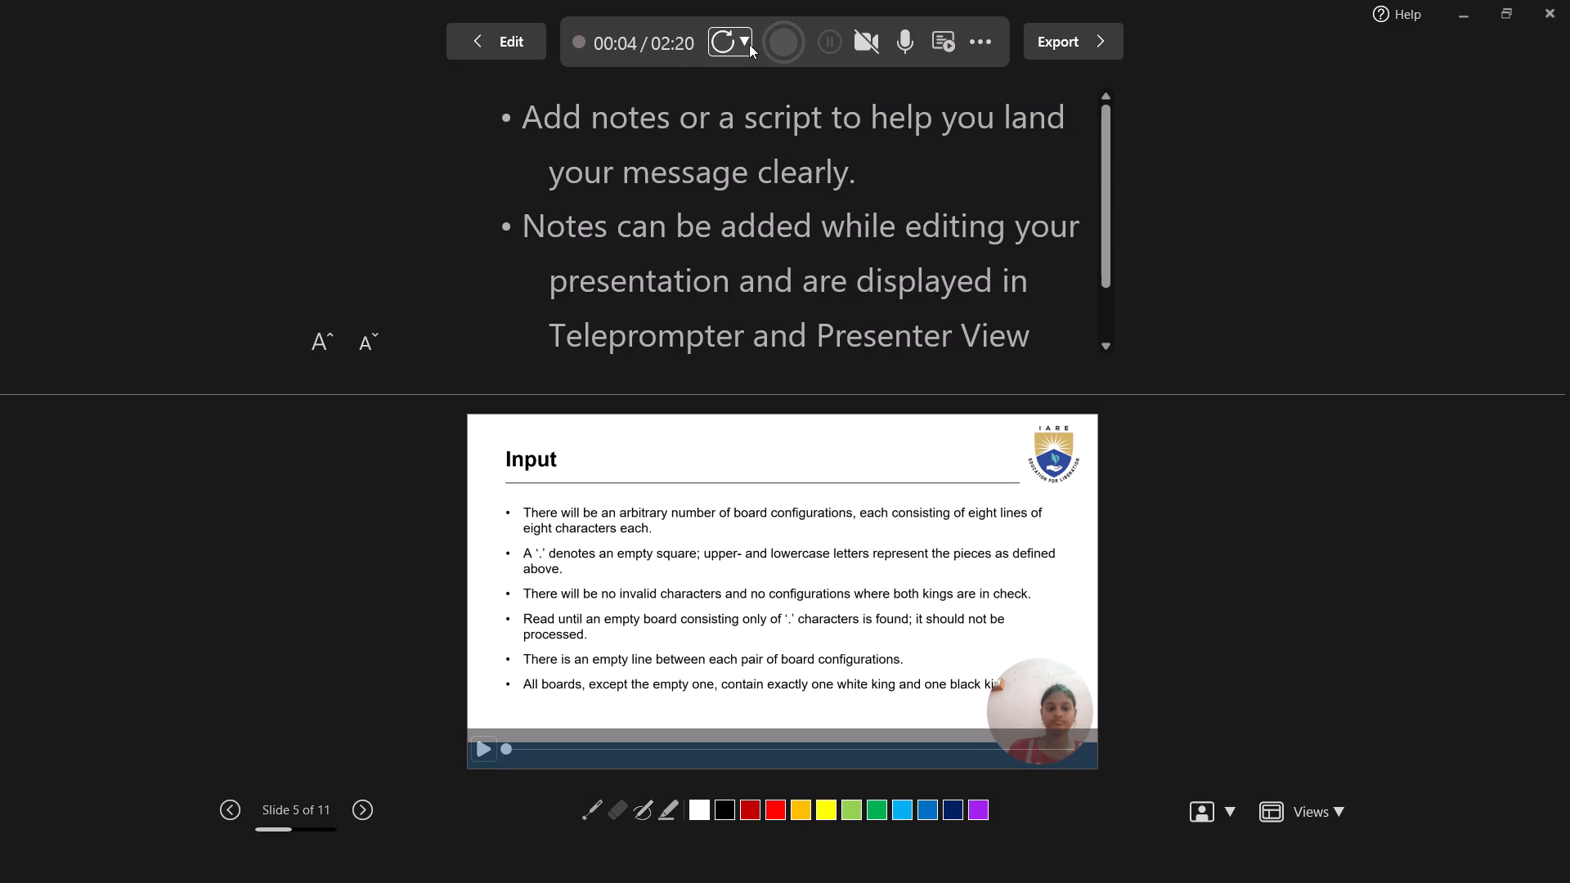
Start a retake of the narrated camera video on the current Input slide only.
{"action": "left_click", "coordinate": [747, 43]}
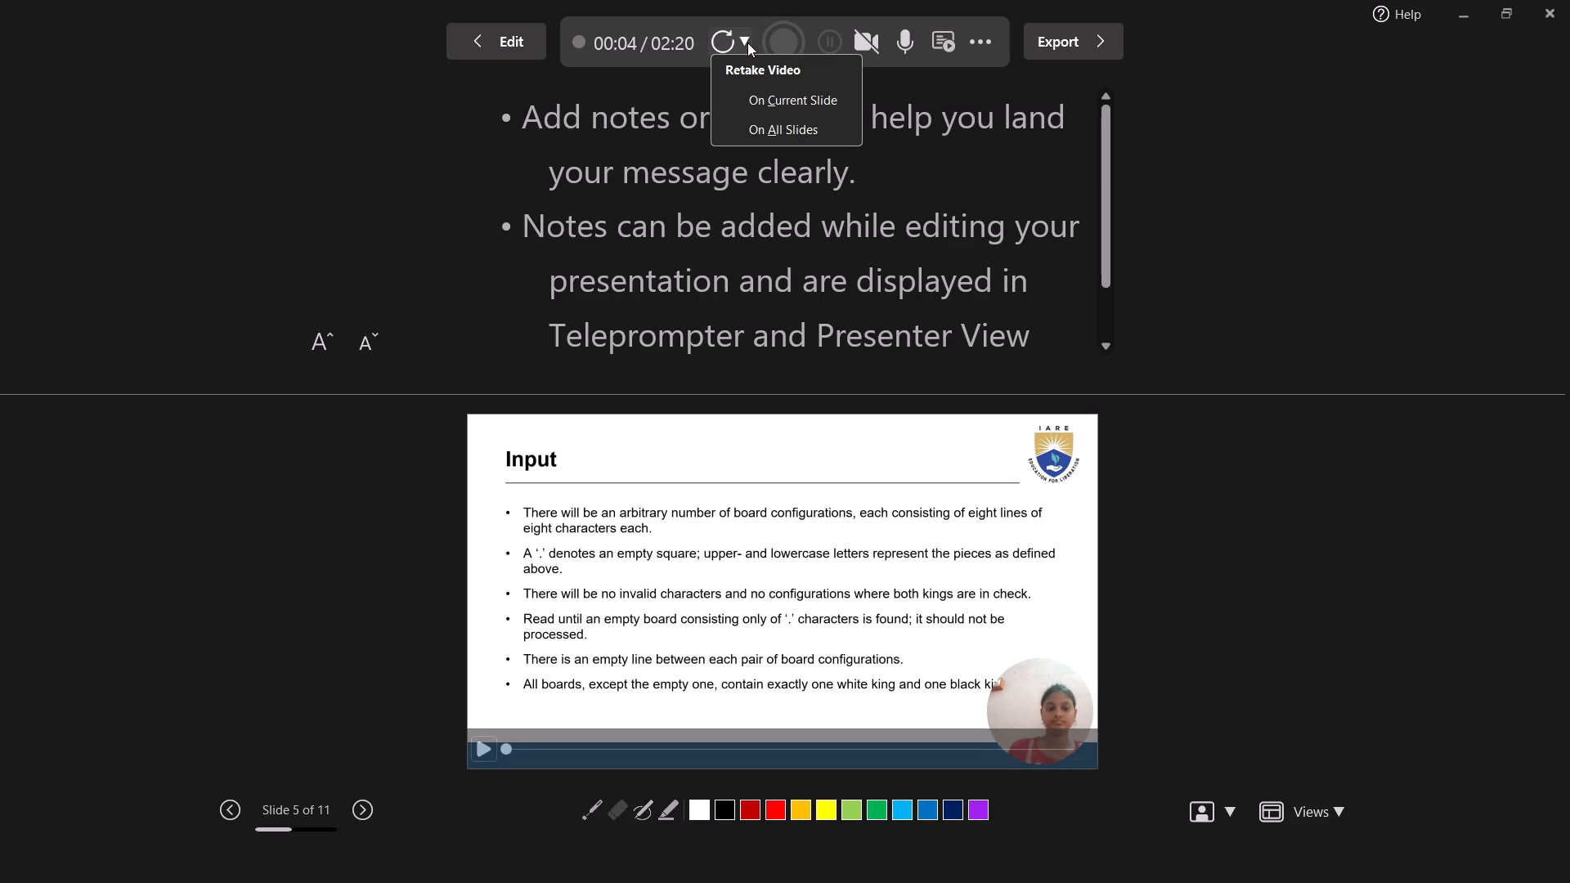
{"action": "left_click", "coordinate": [760, 101]}
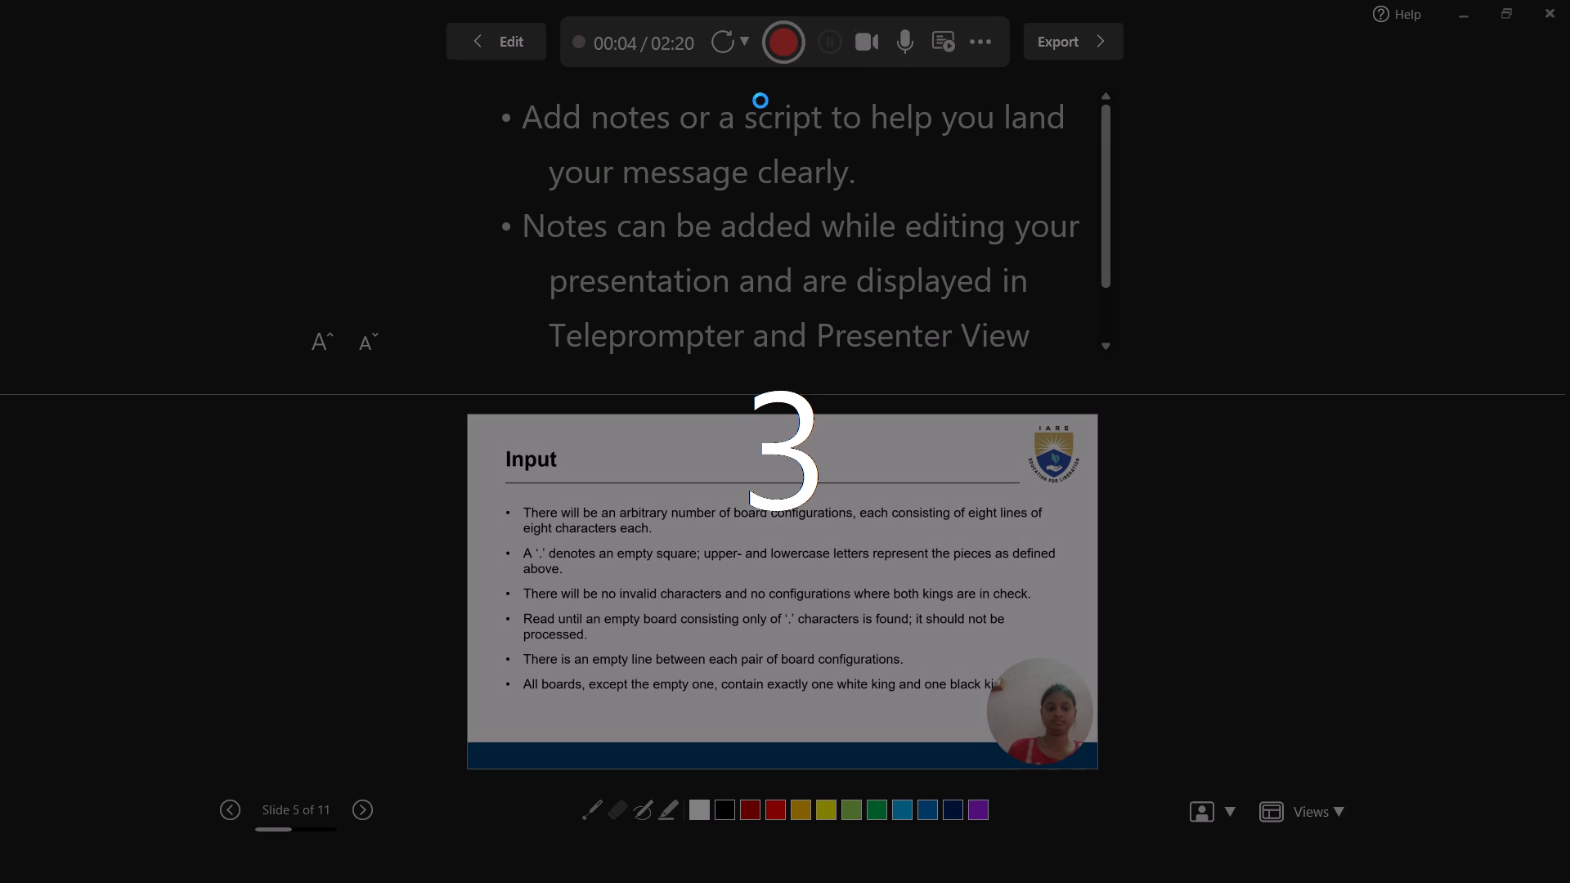
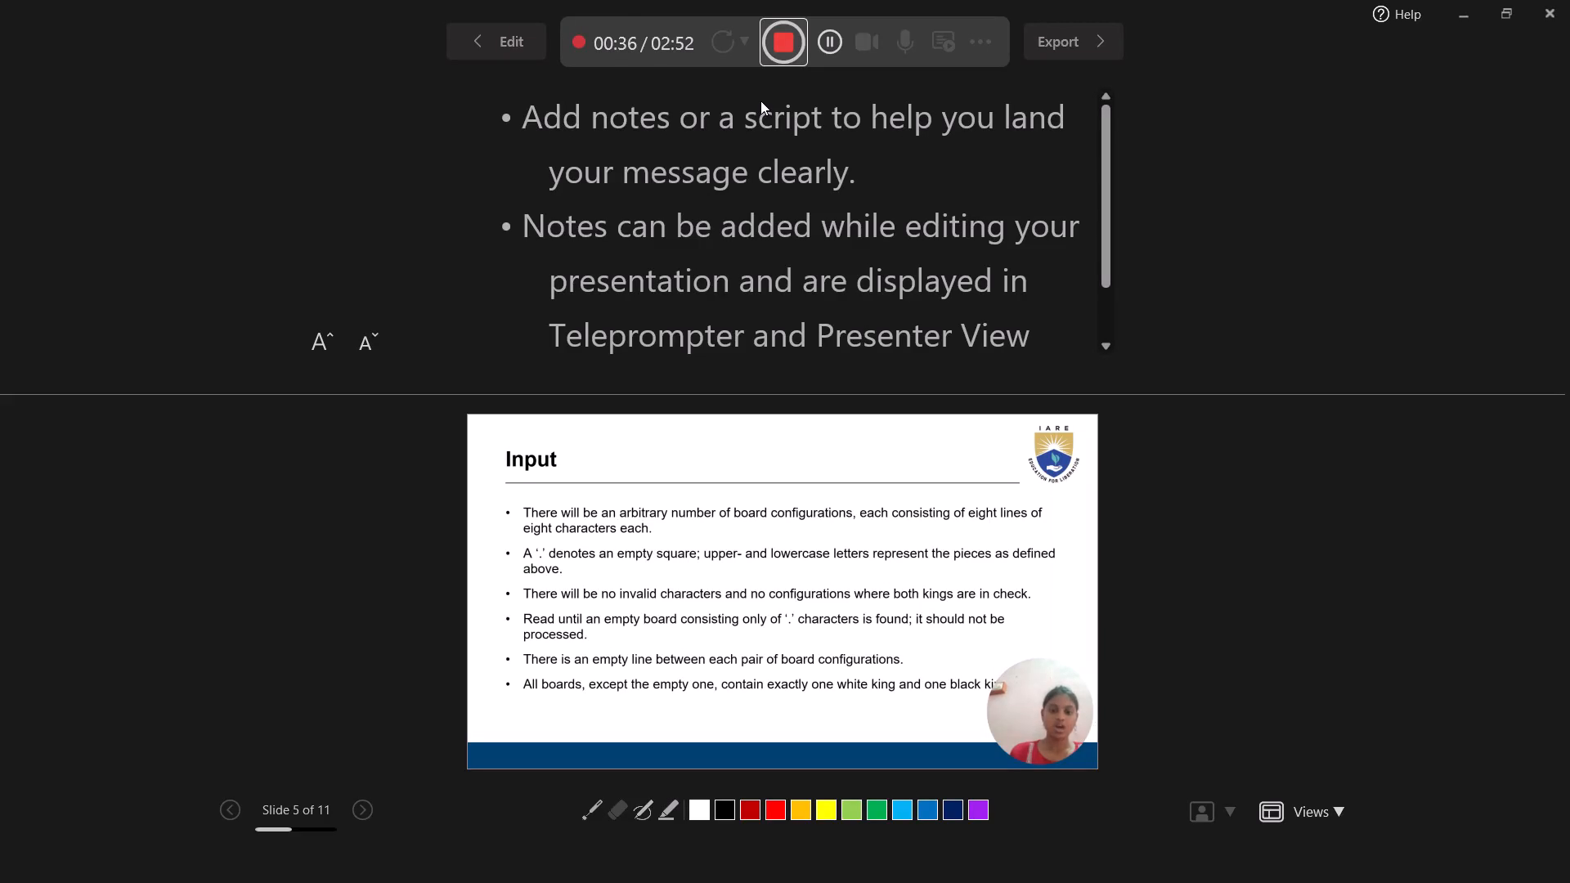
Finish the narrated camera retake on the Input slide after about 39 seconds.
{"action": "left_click", "coordinate": [783, 32]}
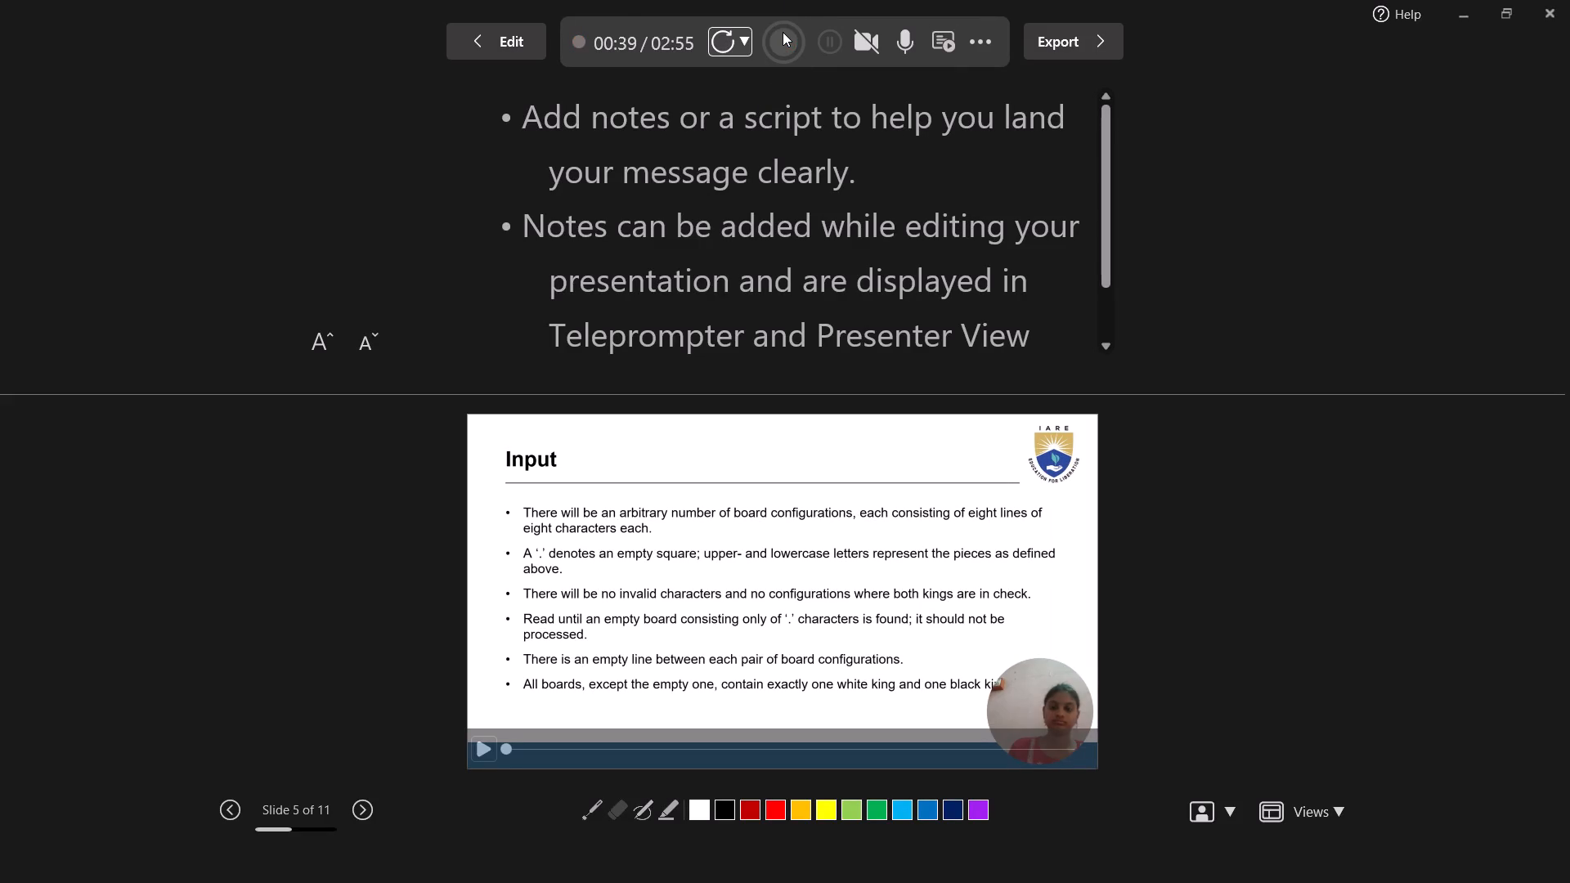
Record a narrated camera video of about 21 seconds on the Output slide and stop it.
{"action": "key", "text": "Right"}
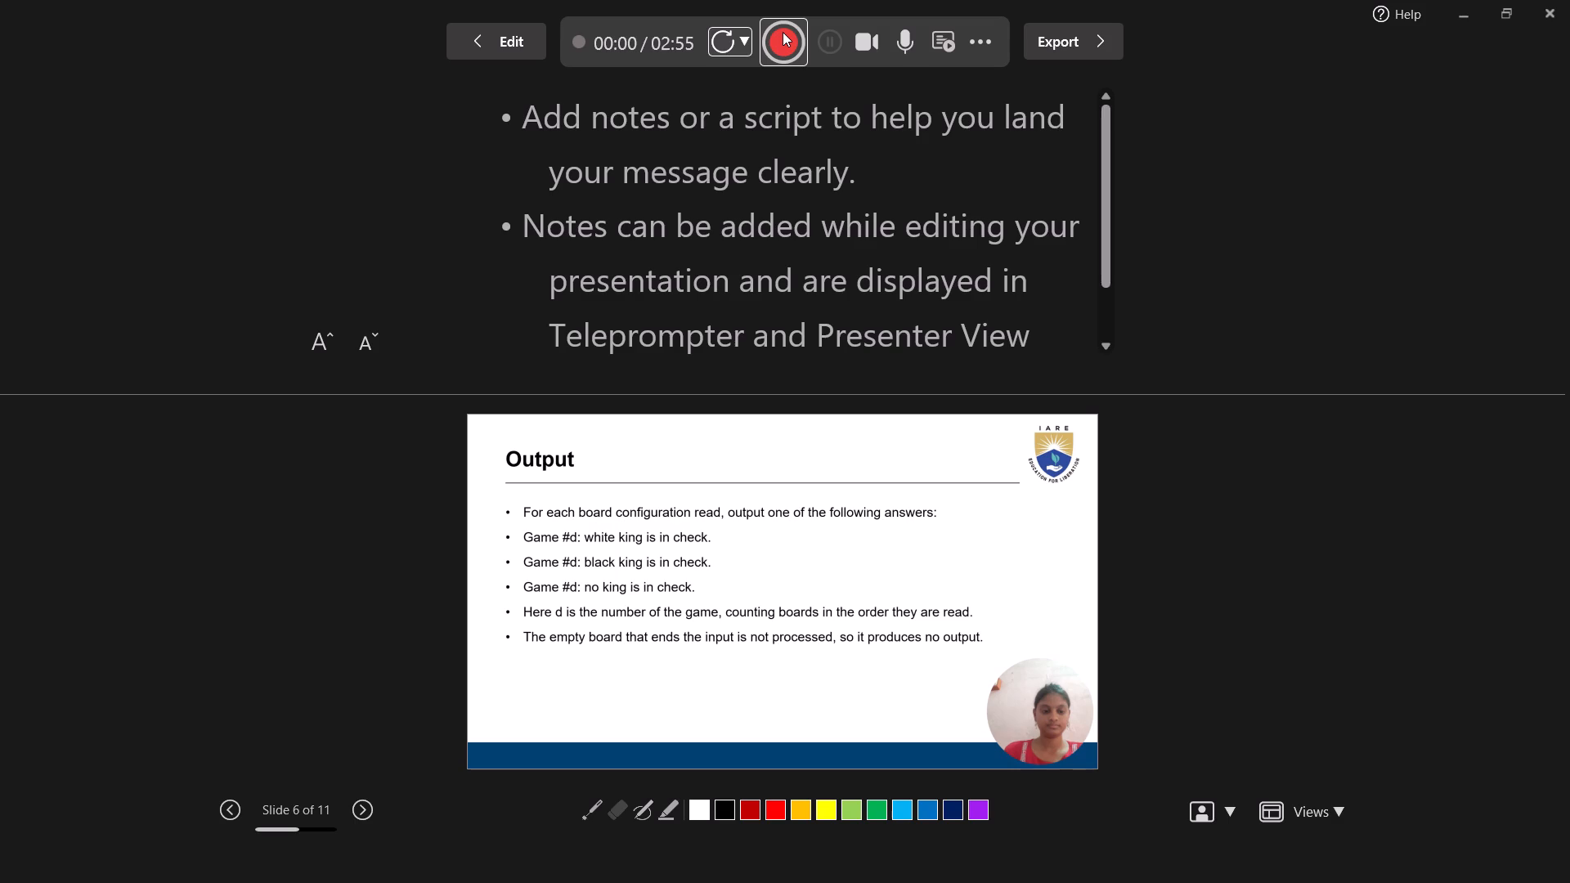
{"action": "left_click", "coordinate": [783, 32]}
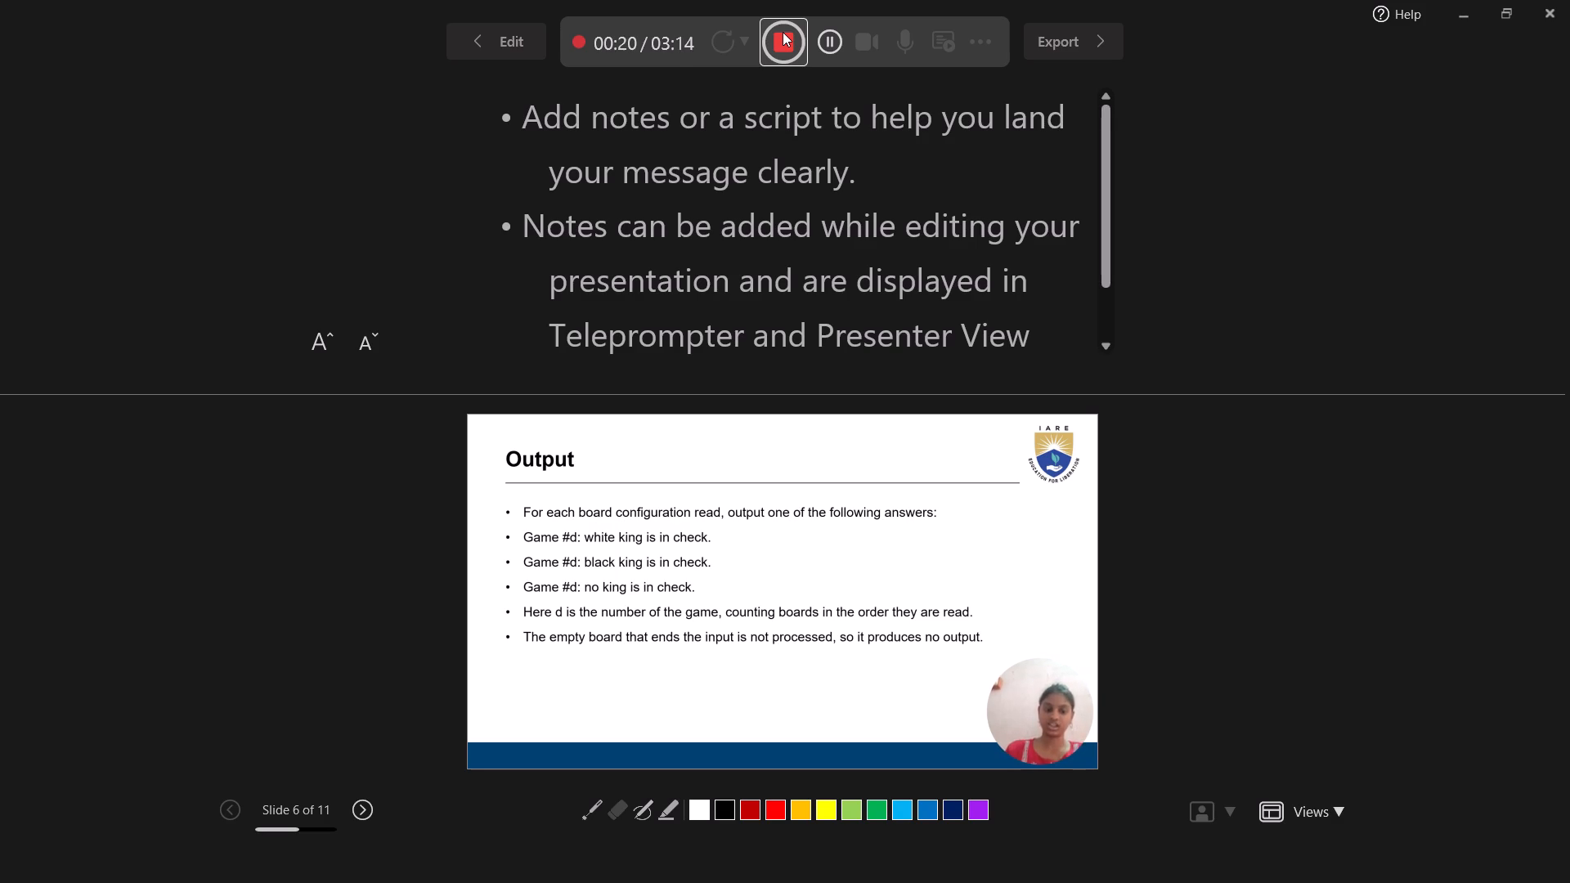
{"action": "left_click", "coordinate": [783, 32]}
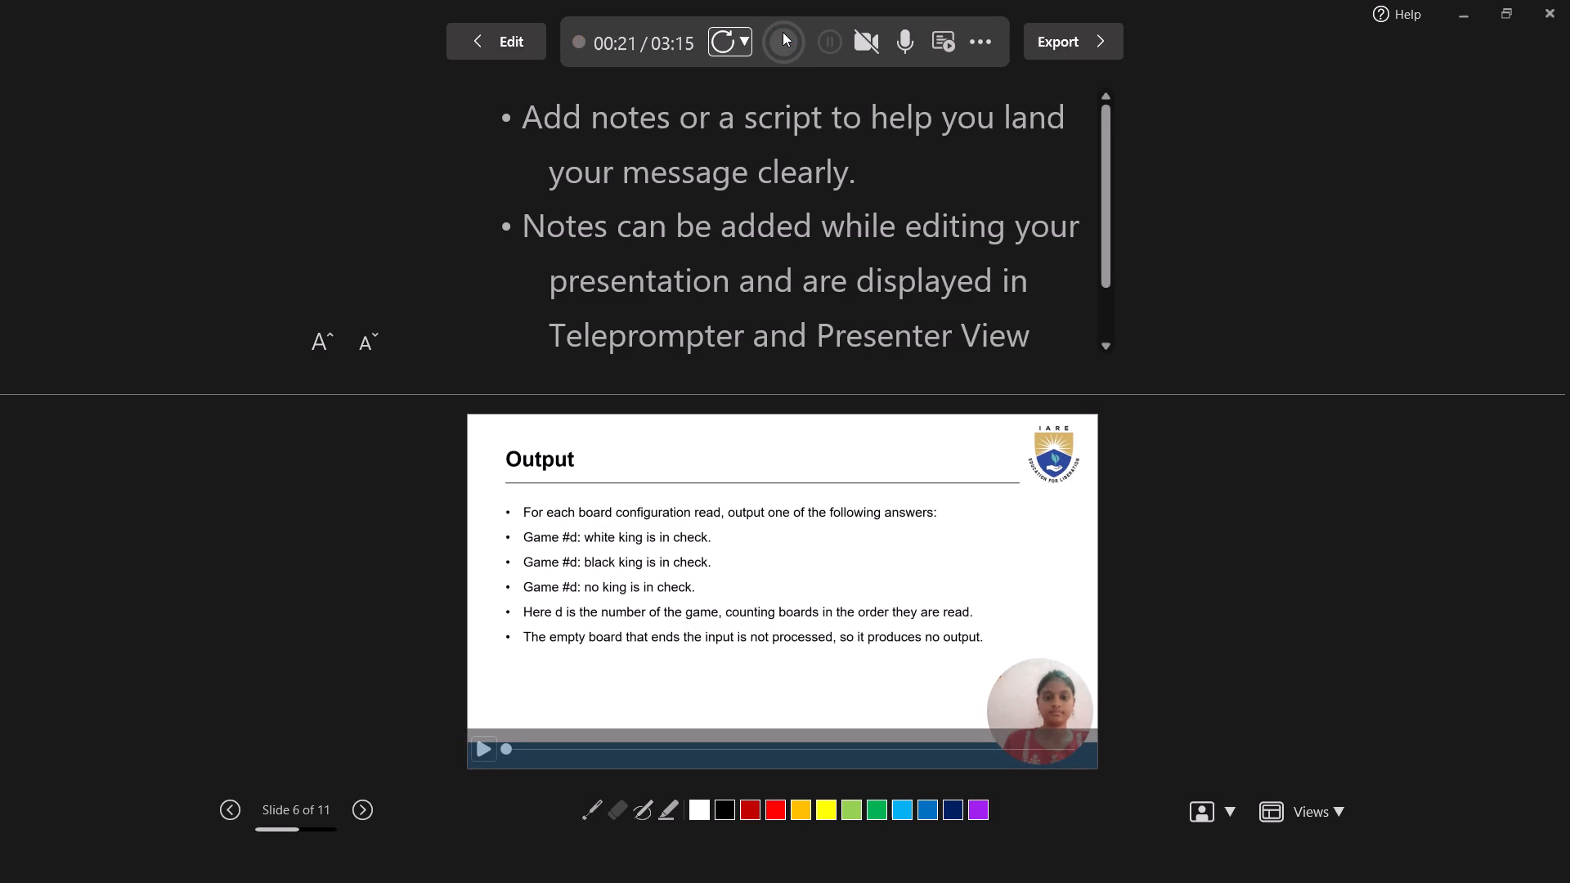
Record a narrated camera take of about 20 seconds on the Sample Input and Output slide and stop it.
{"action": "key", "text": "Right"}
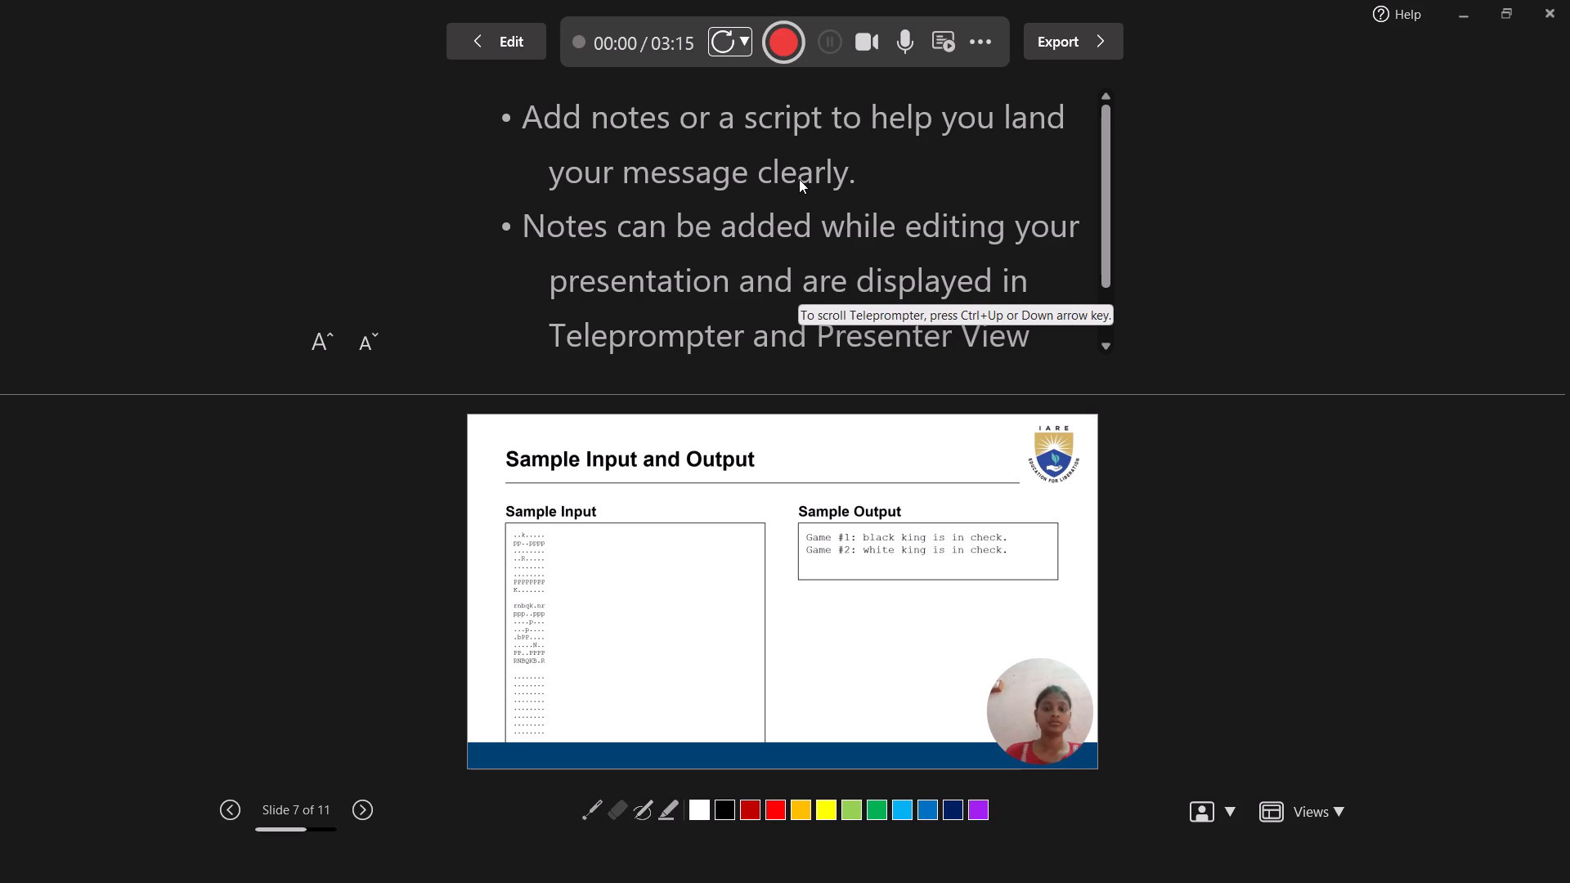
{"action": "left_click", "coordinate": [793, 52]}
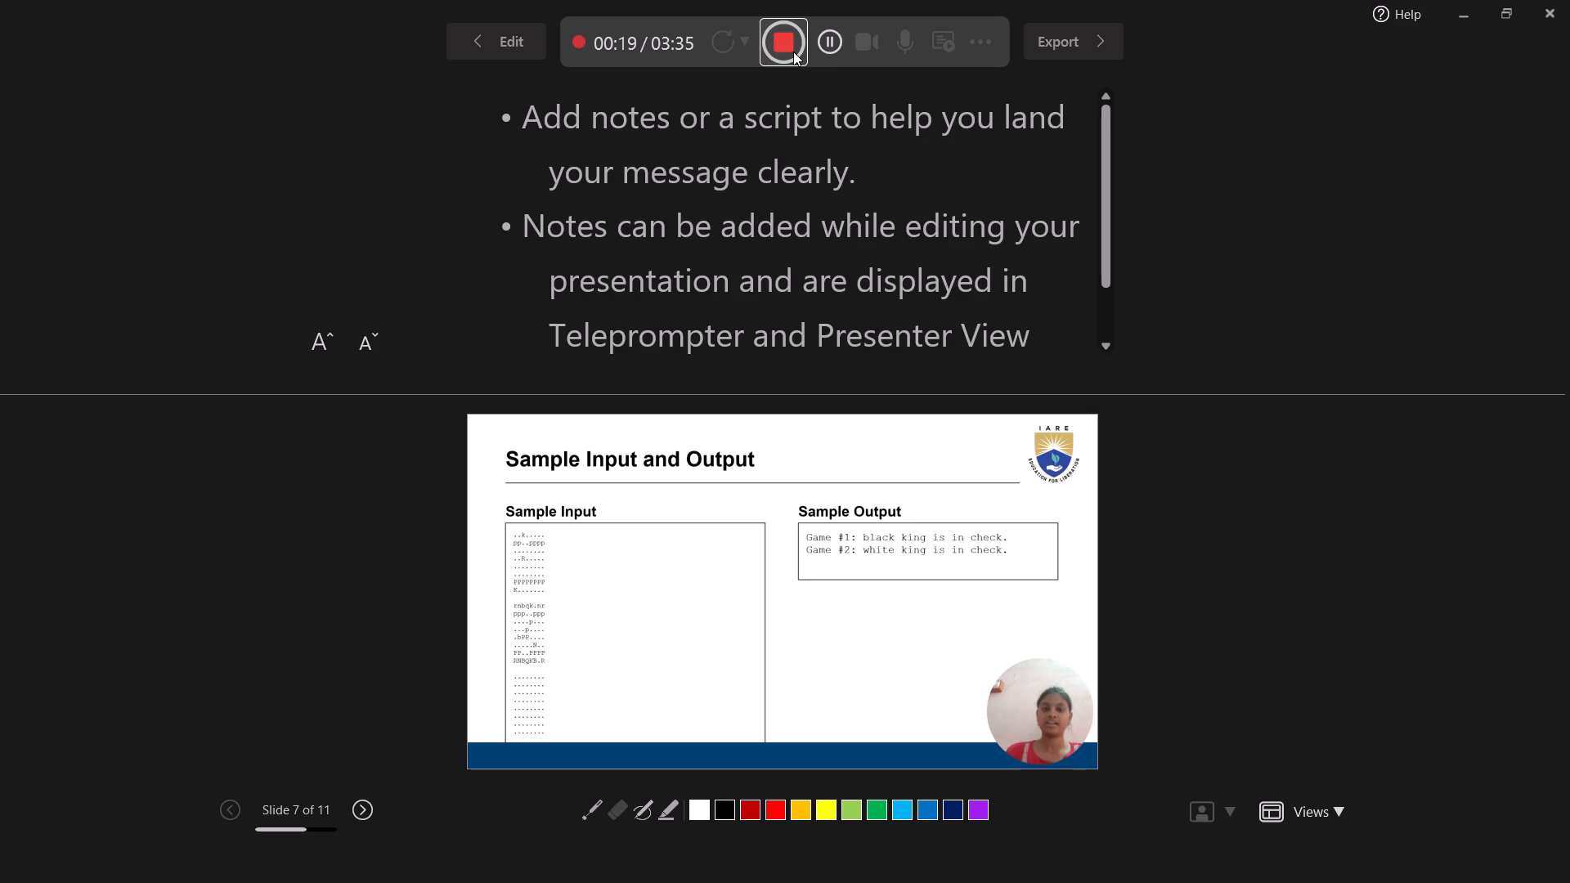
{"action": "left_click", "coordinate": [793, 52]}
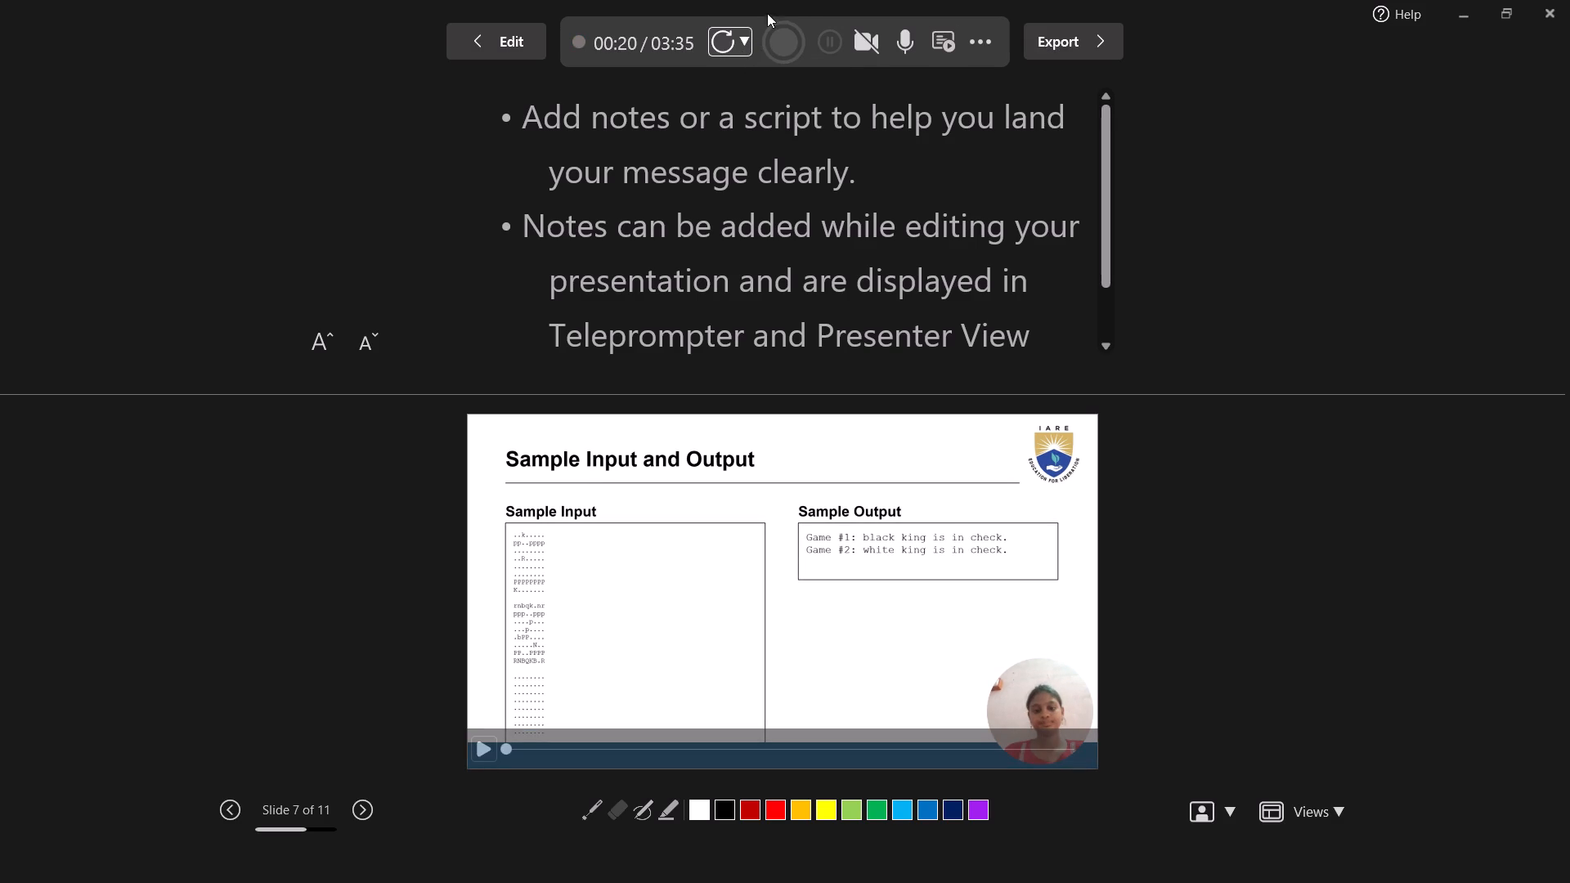
Start a retake of the narrated camera video on the current Sample Input and Output slide only.
{"action": "left_click", "coordinate": [745, 31]}
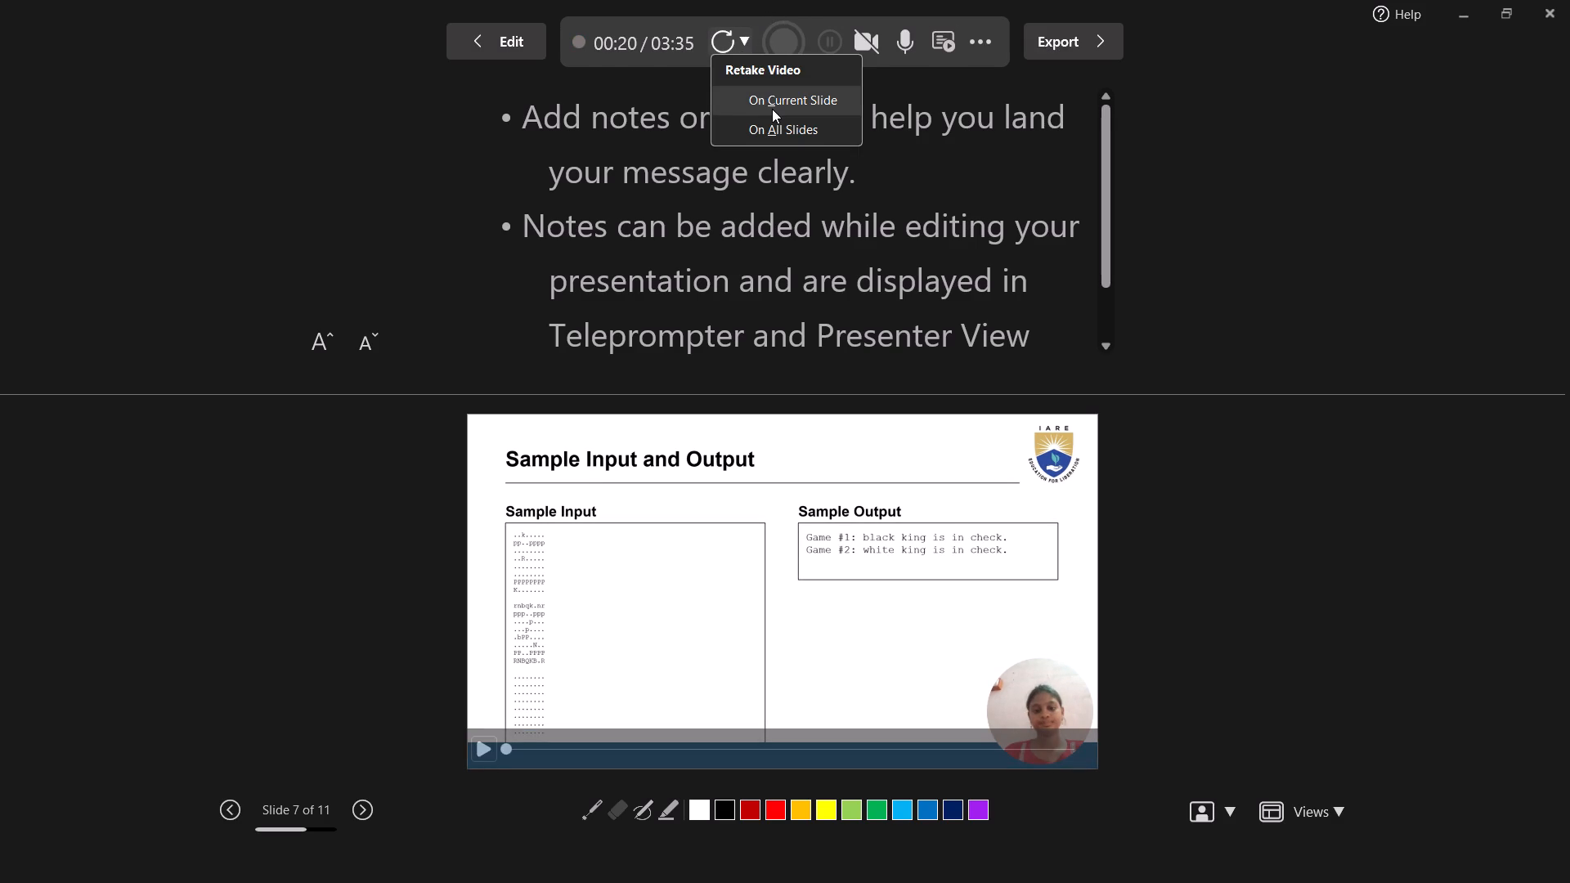
{"action": "left_click", "coordinate": [772, 109]}
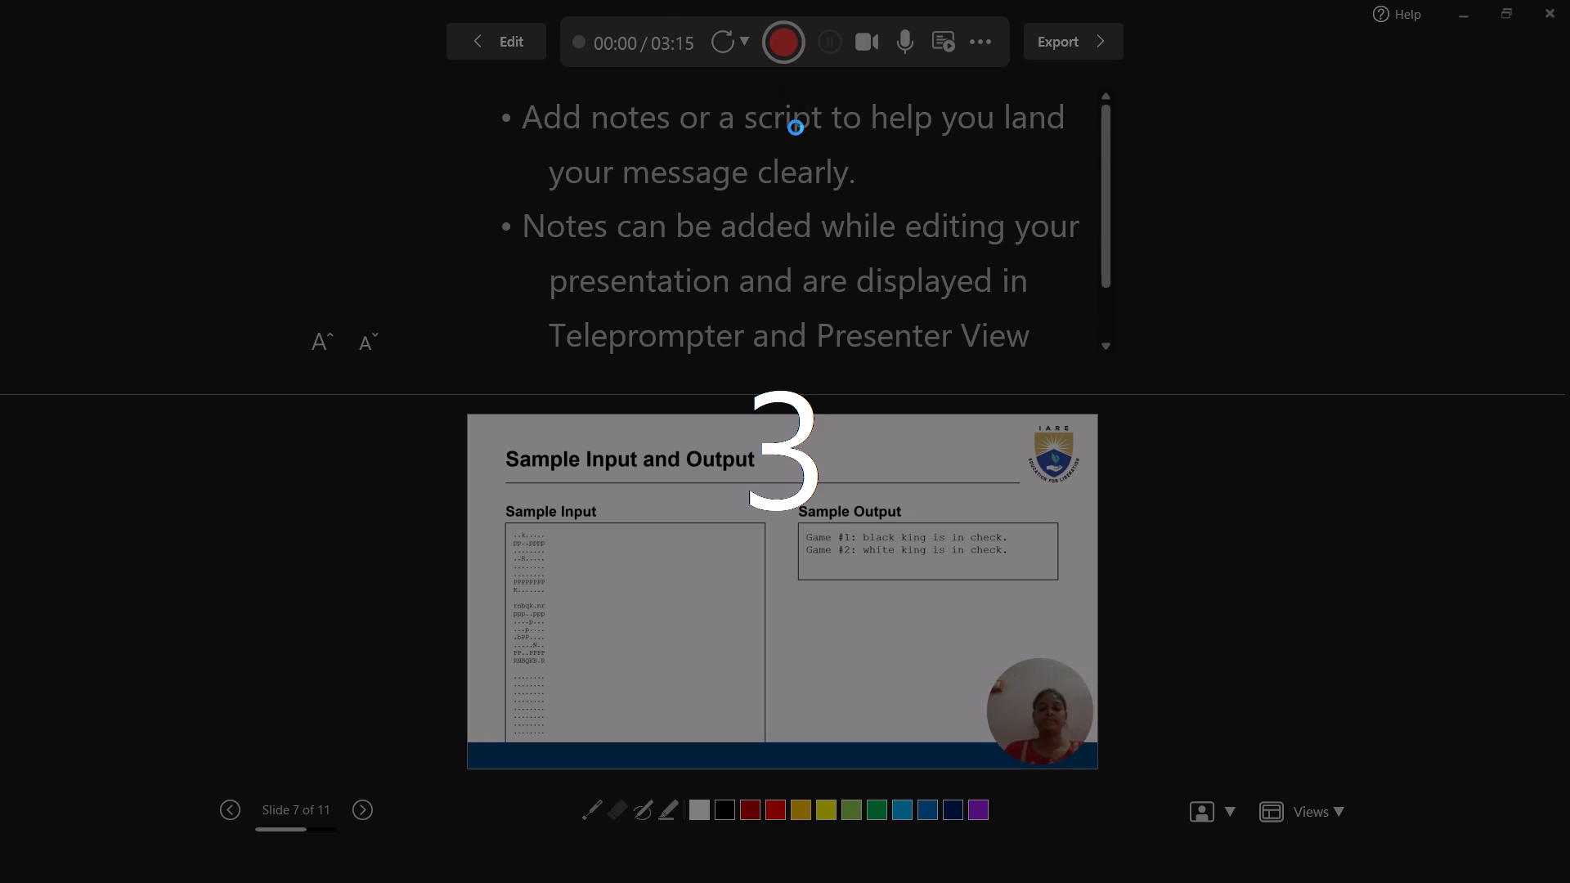
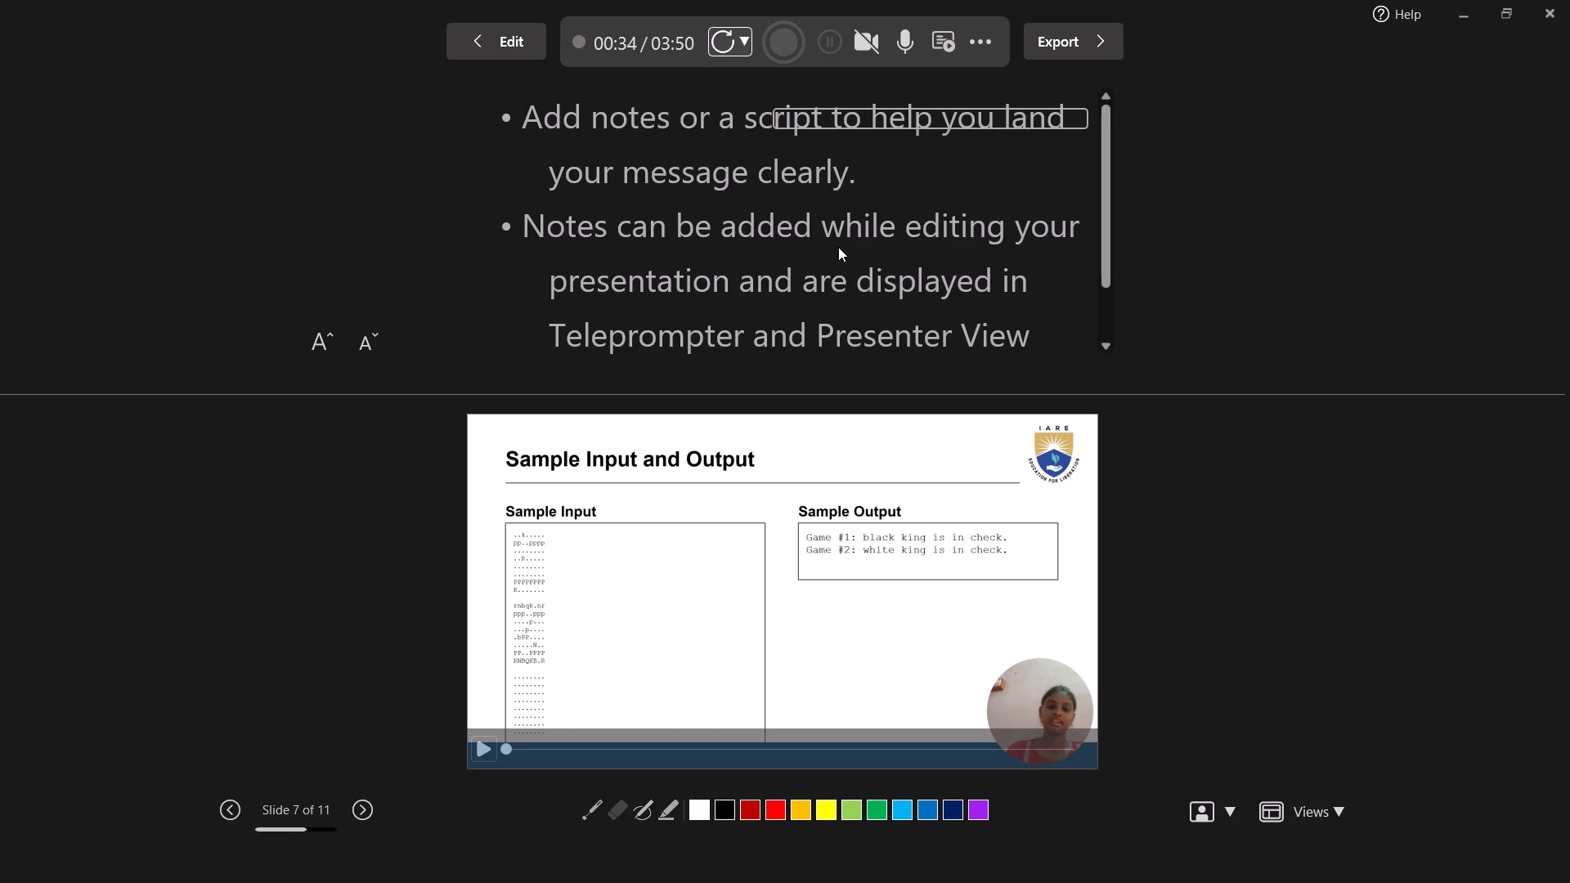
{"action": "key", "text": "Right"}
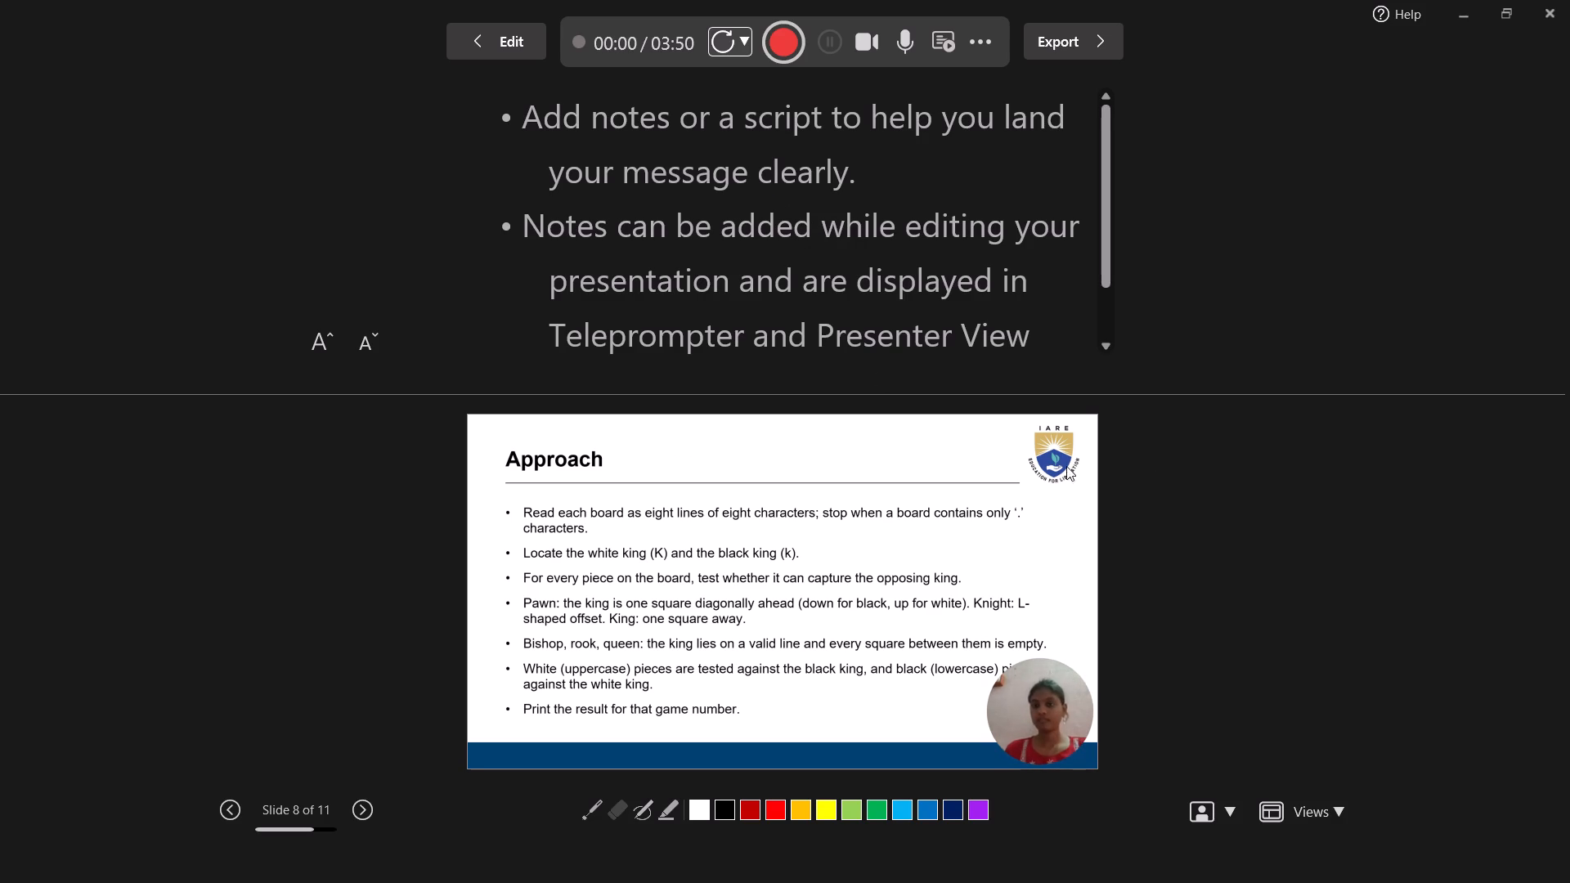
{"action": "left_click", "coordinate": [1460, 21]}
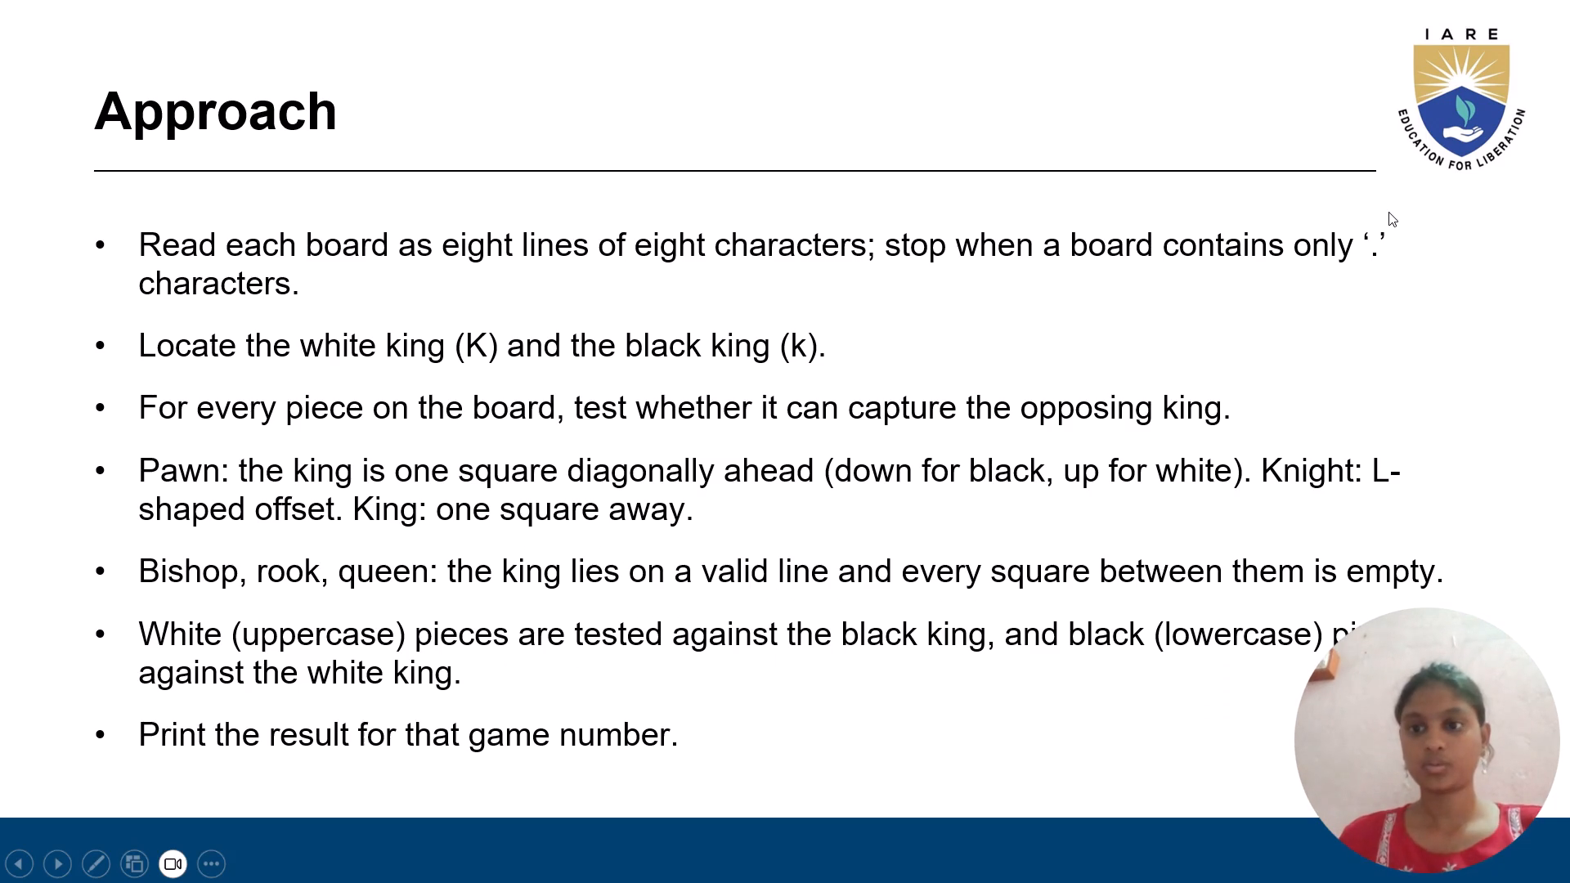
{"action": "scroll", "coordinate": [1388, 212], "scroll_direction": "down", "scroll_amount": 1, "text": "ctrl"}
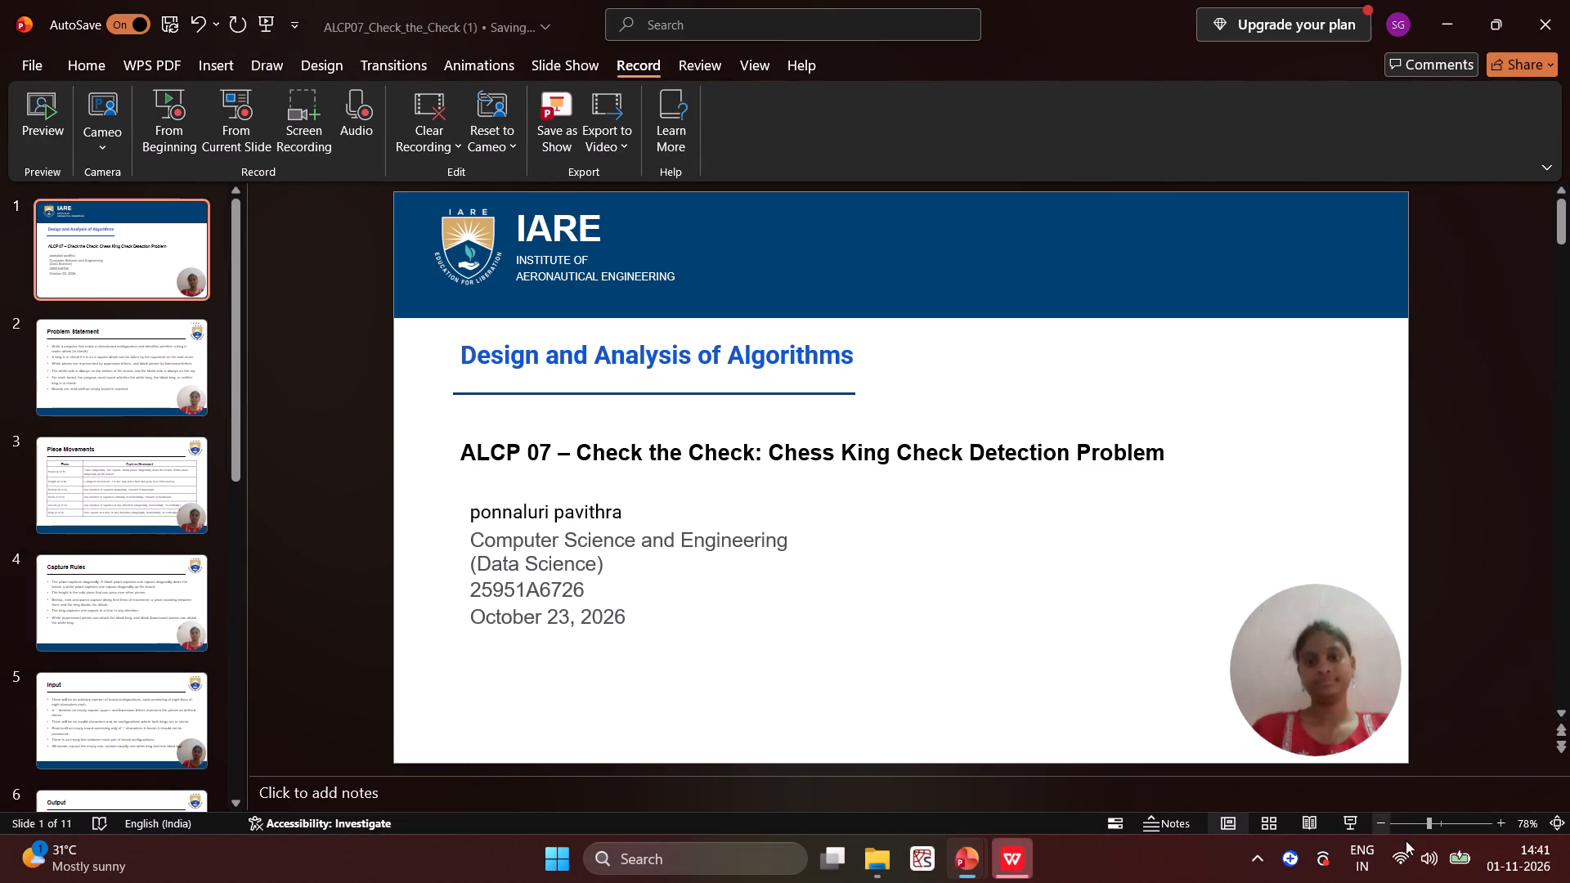
Raise the screen brightness to near maximum.
{"action": "left_click", "coordinate": [1424, 857]}
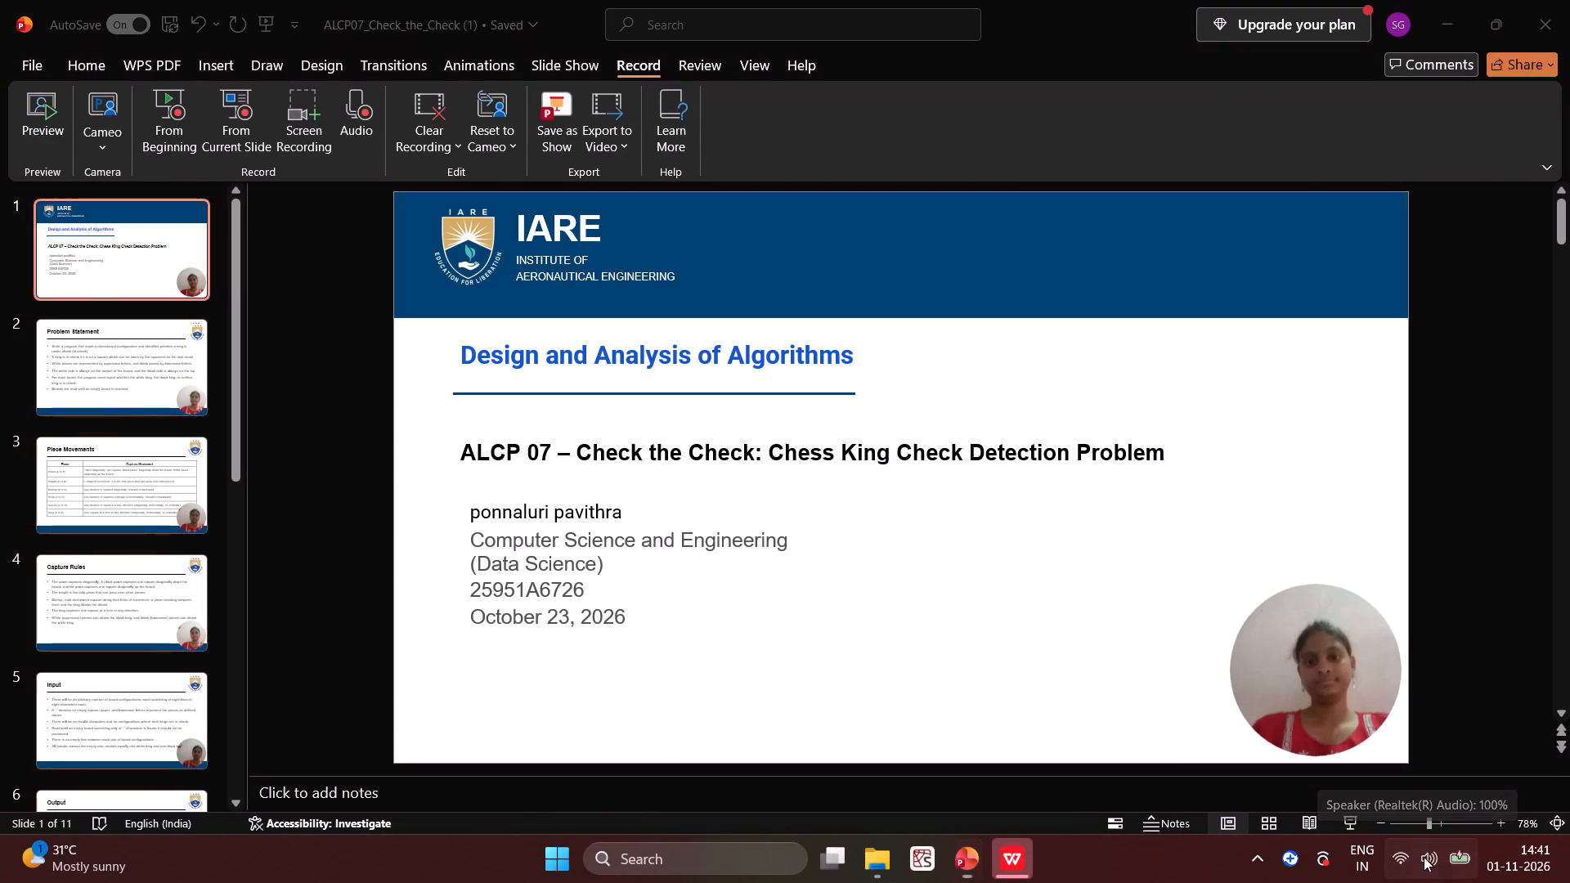
{"action": "left_click", "coordinate": [1325, 677]}
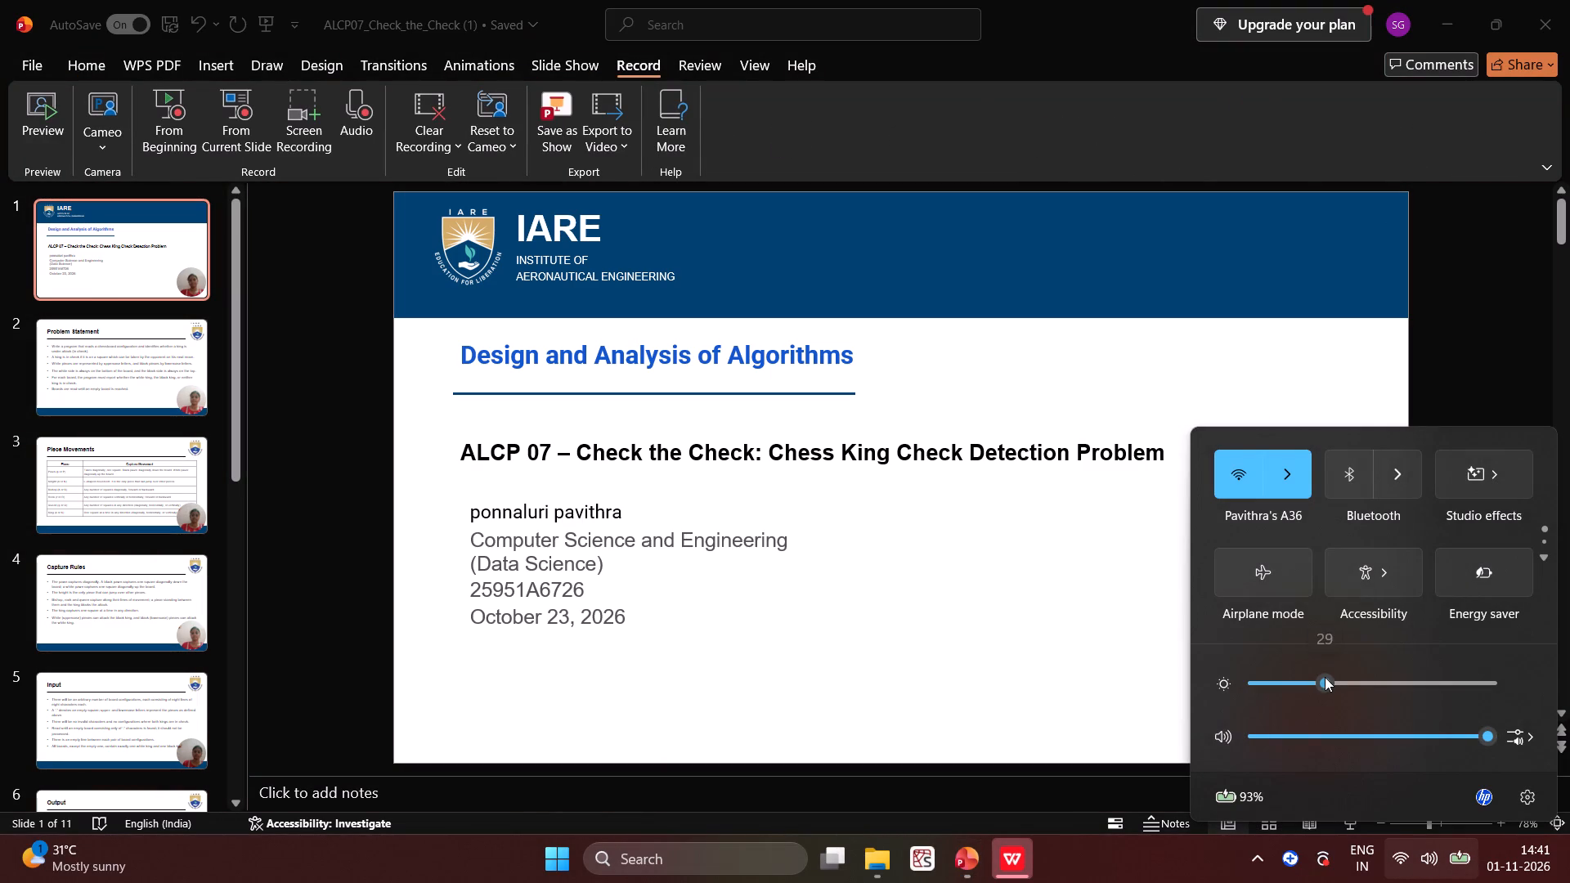
{"action": "left_click", "coordinate": [1460, 685]}
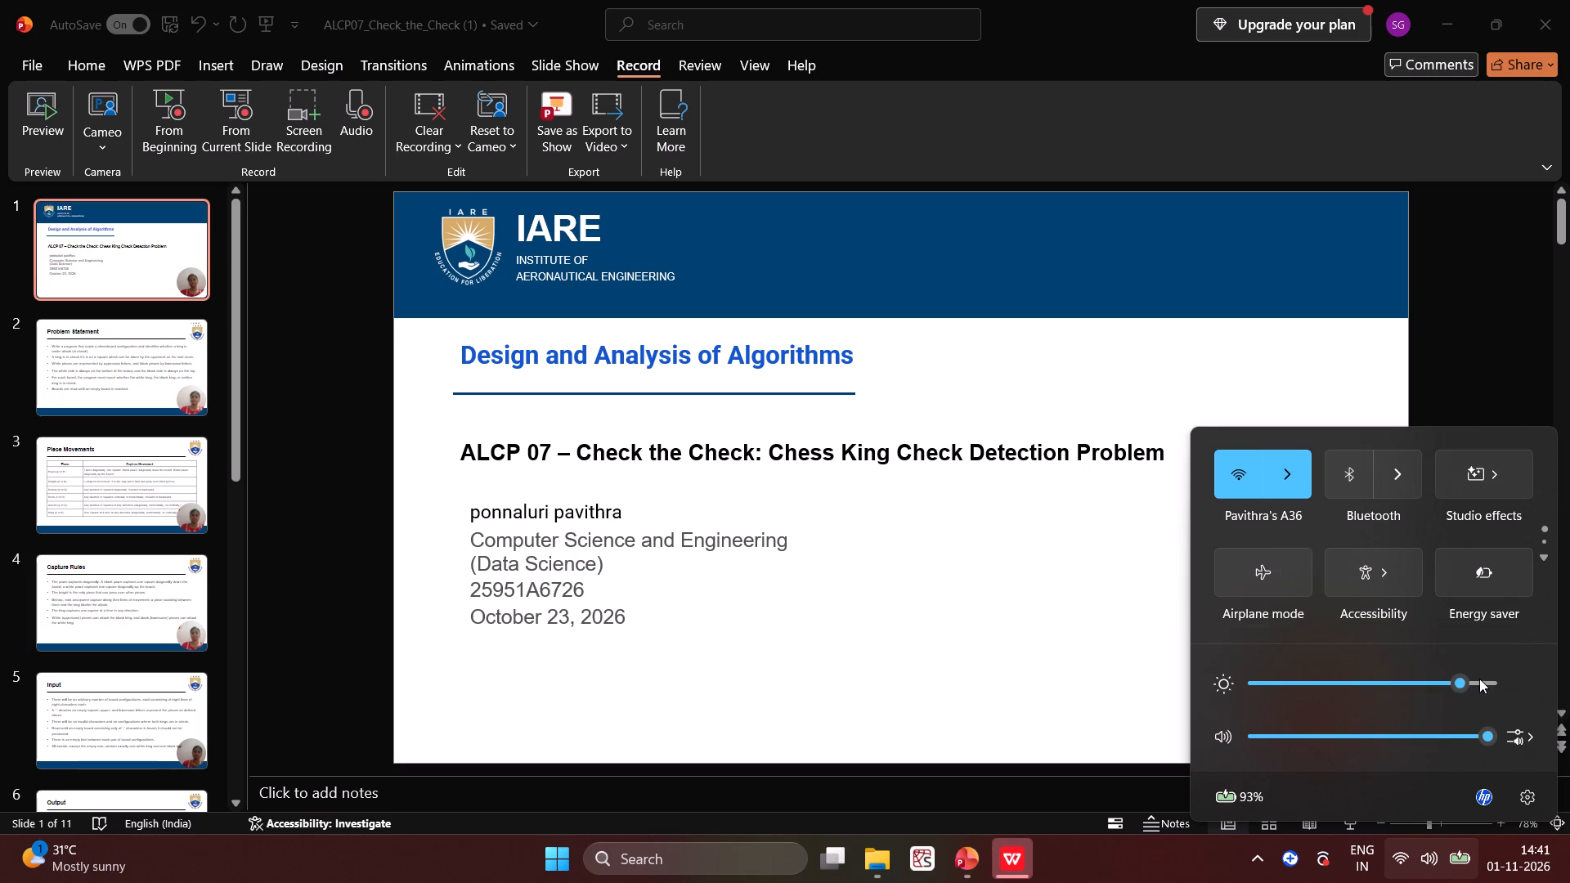
{"action": "left_click", "coordinate": [1485, 679]}
Open the recording view of the Check the Check presentation from the beginning, at the title slide.
{"action": "scroll", "coordinate": [131, 580], "scroll_direction": "down", "scroll_amount": 1}
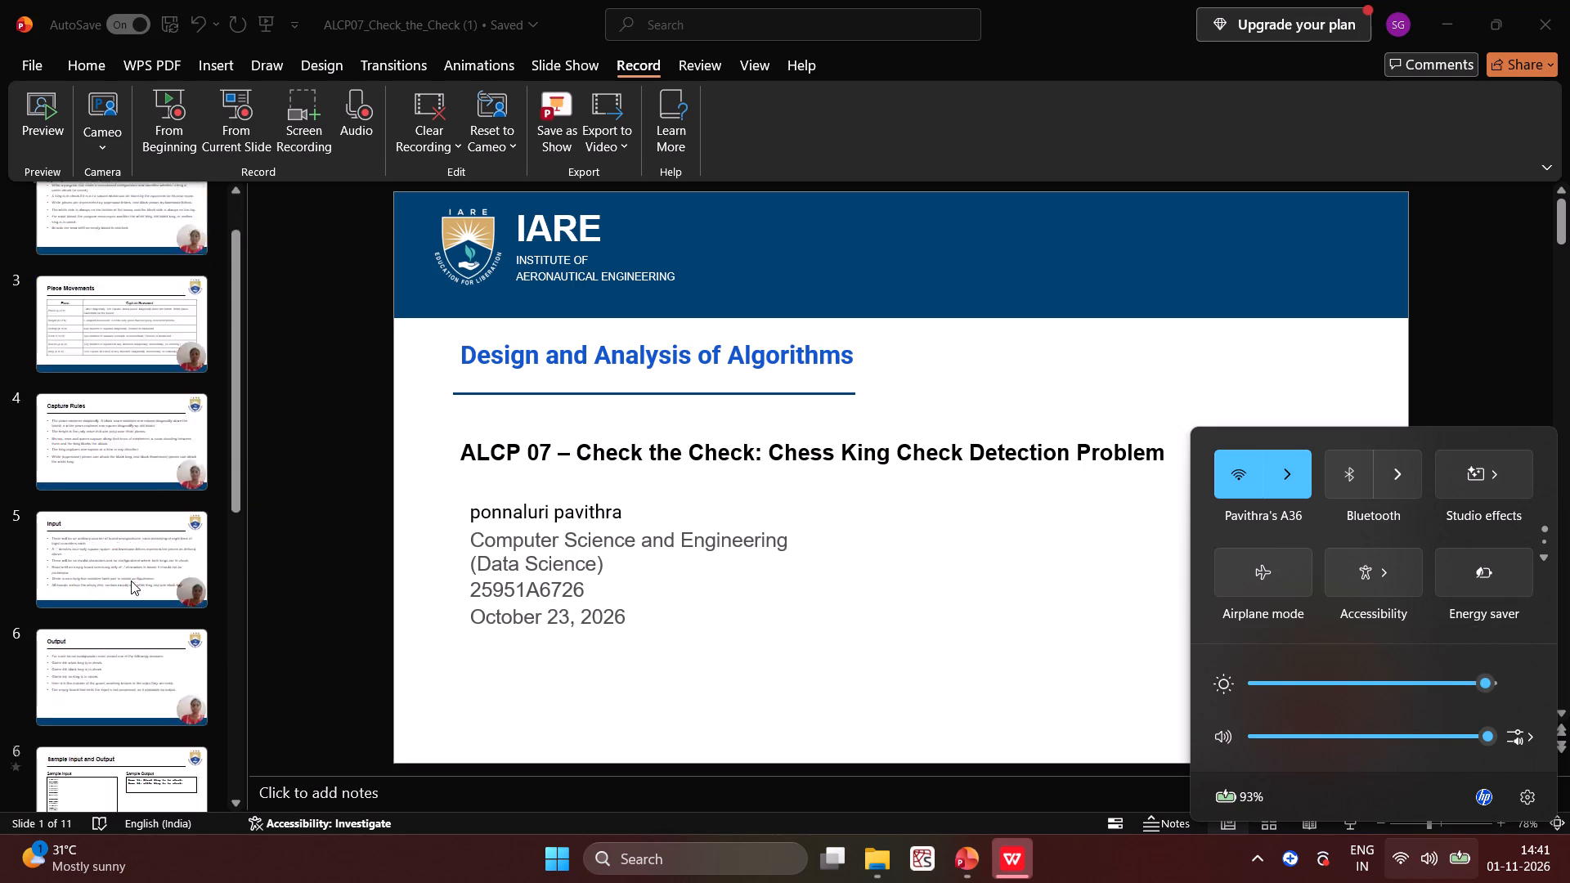
{"action": "scroll", "coordinate": [131, 580], "scroll_direction": "down", "scroll_amount": 2}
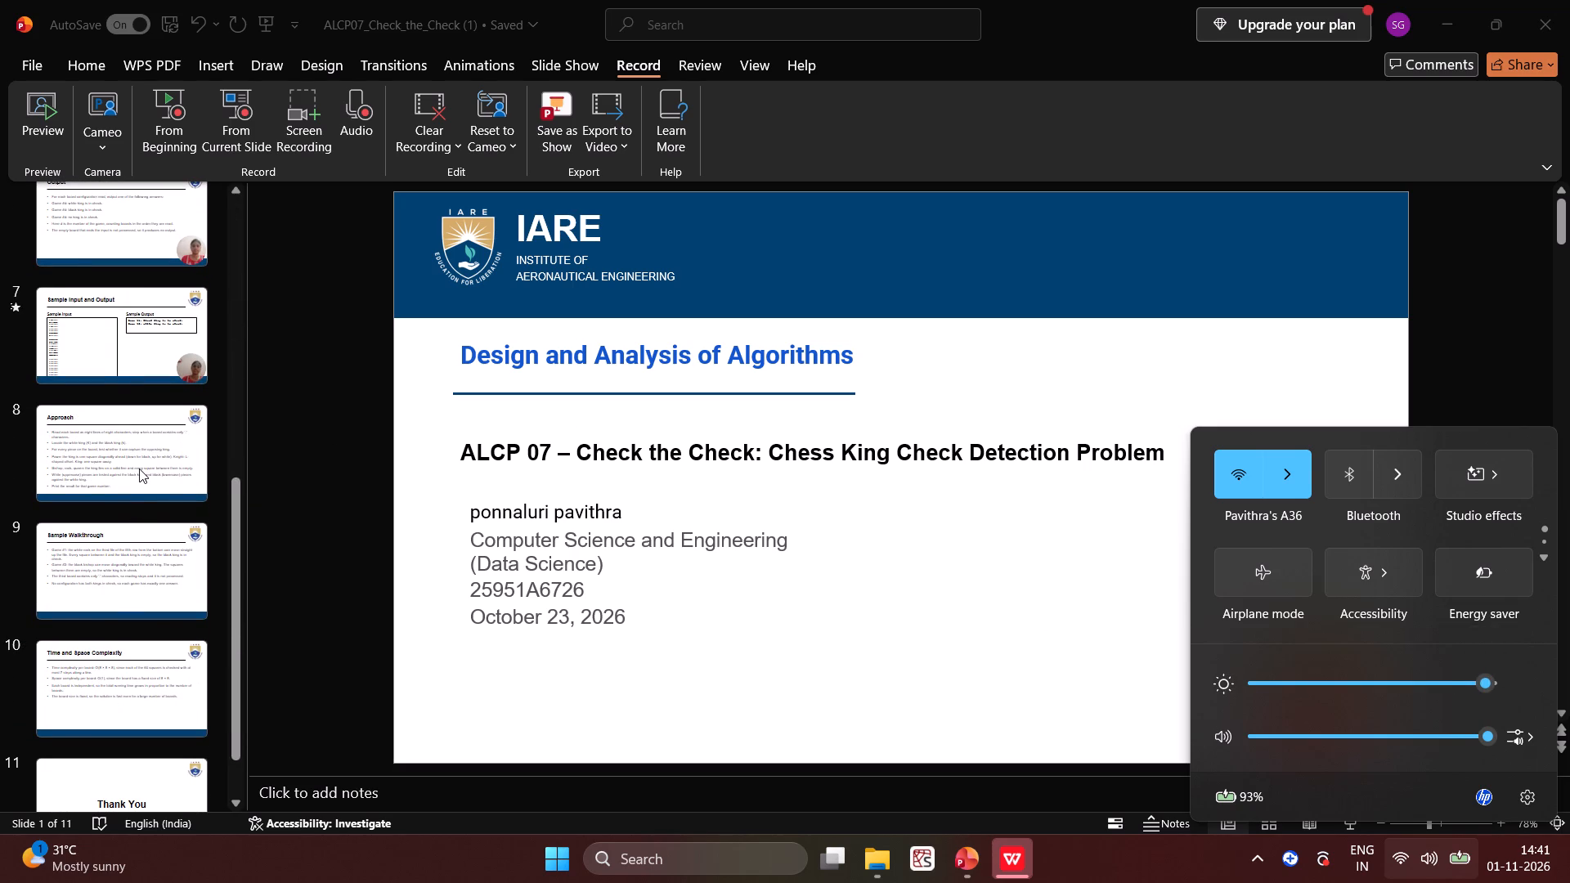
{"action": "left_click", "coordinate": [139, 468]}
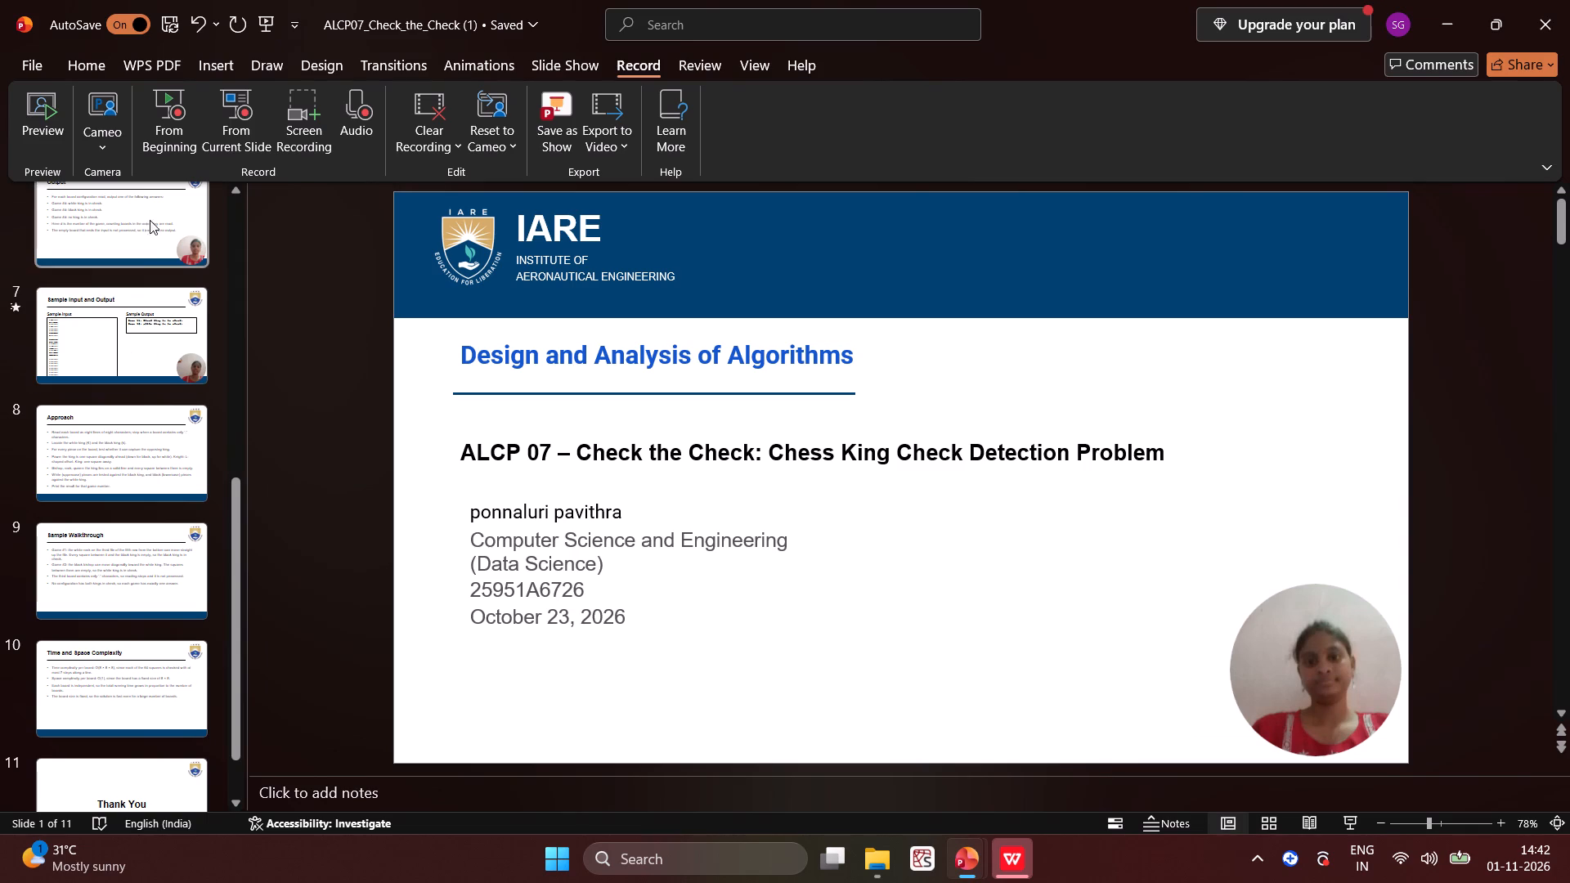
{"action": "left_click", "coordinate": [184, 143]}
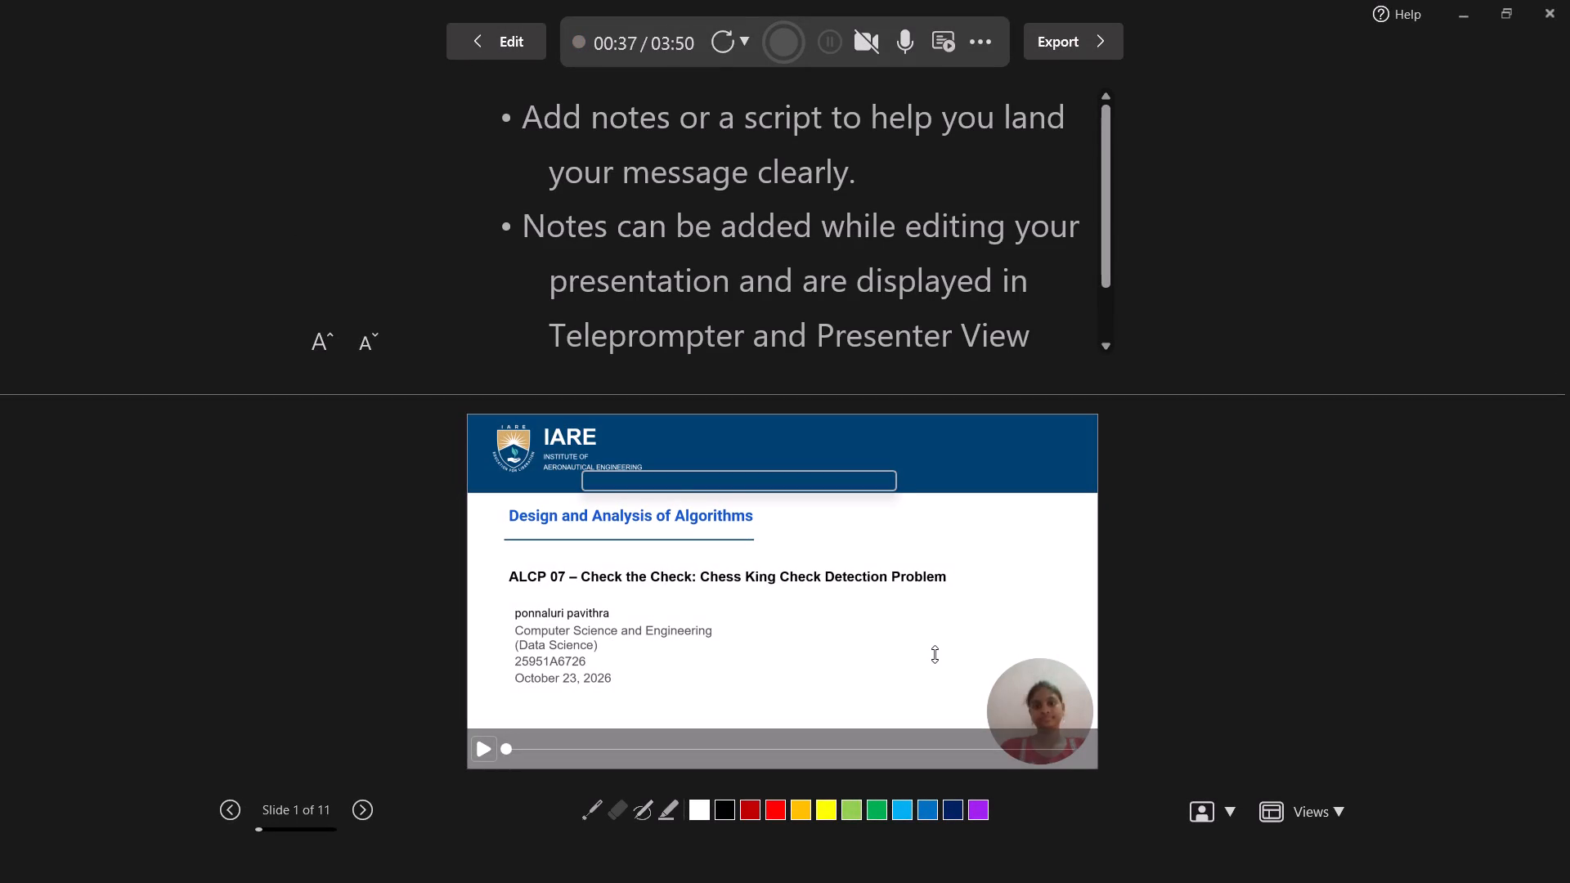
Go from the title slide to the Approach slide and start recording its narrated camera video.
{"action": "key", "text": "Right"}
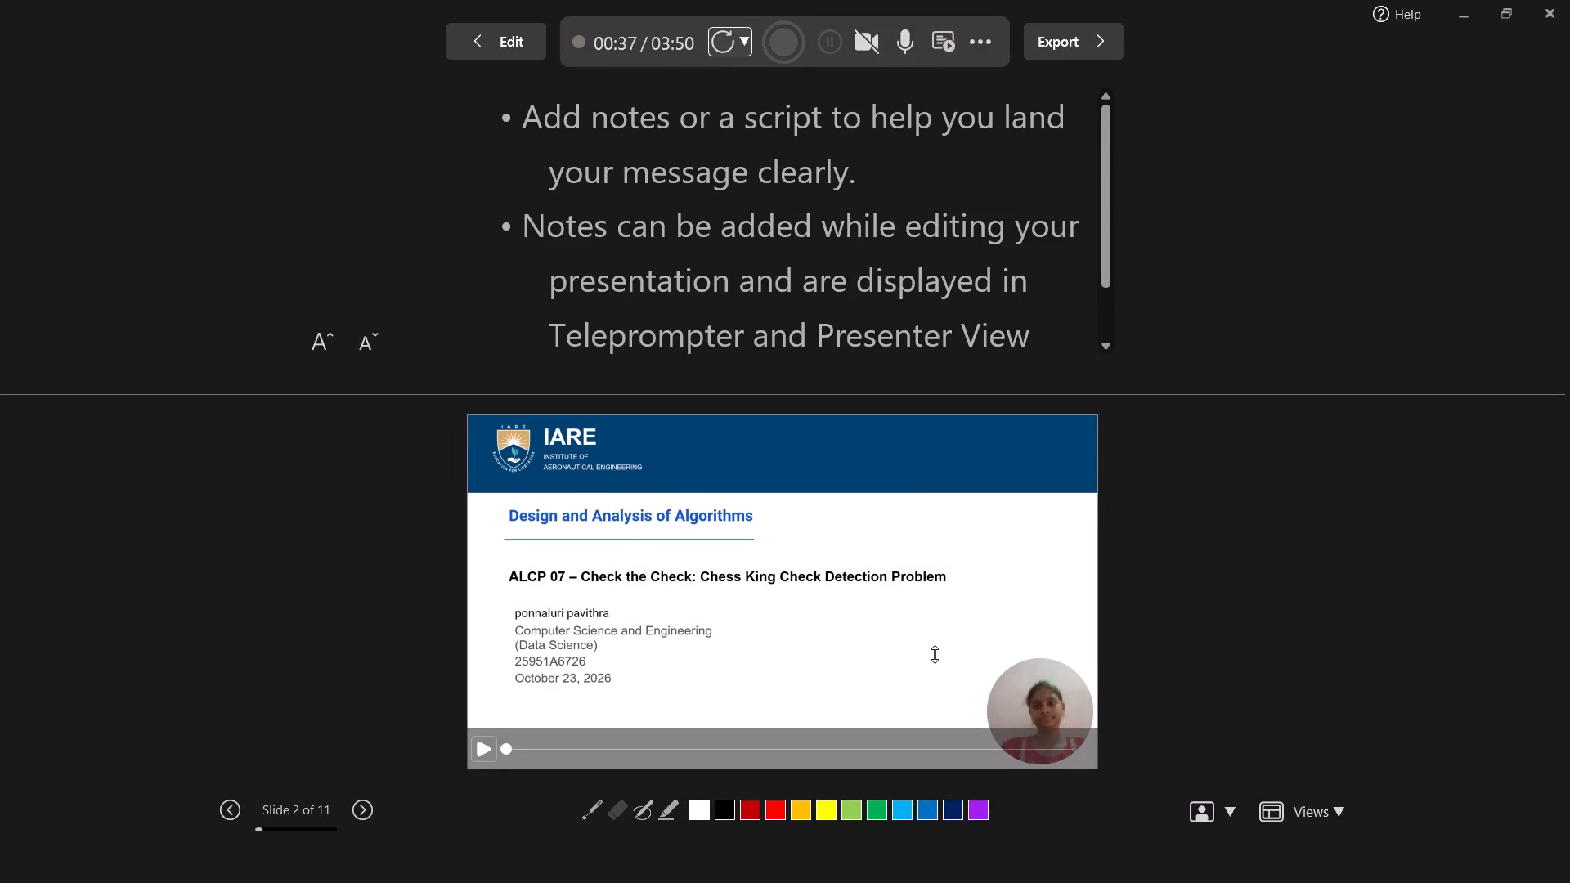
{"action": "key", "text": "Right"}
{"action": "key", "text": "Right"}
{"action": "key", "text": "Right"}
{"action": "key", "text": "Right"}
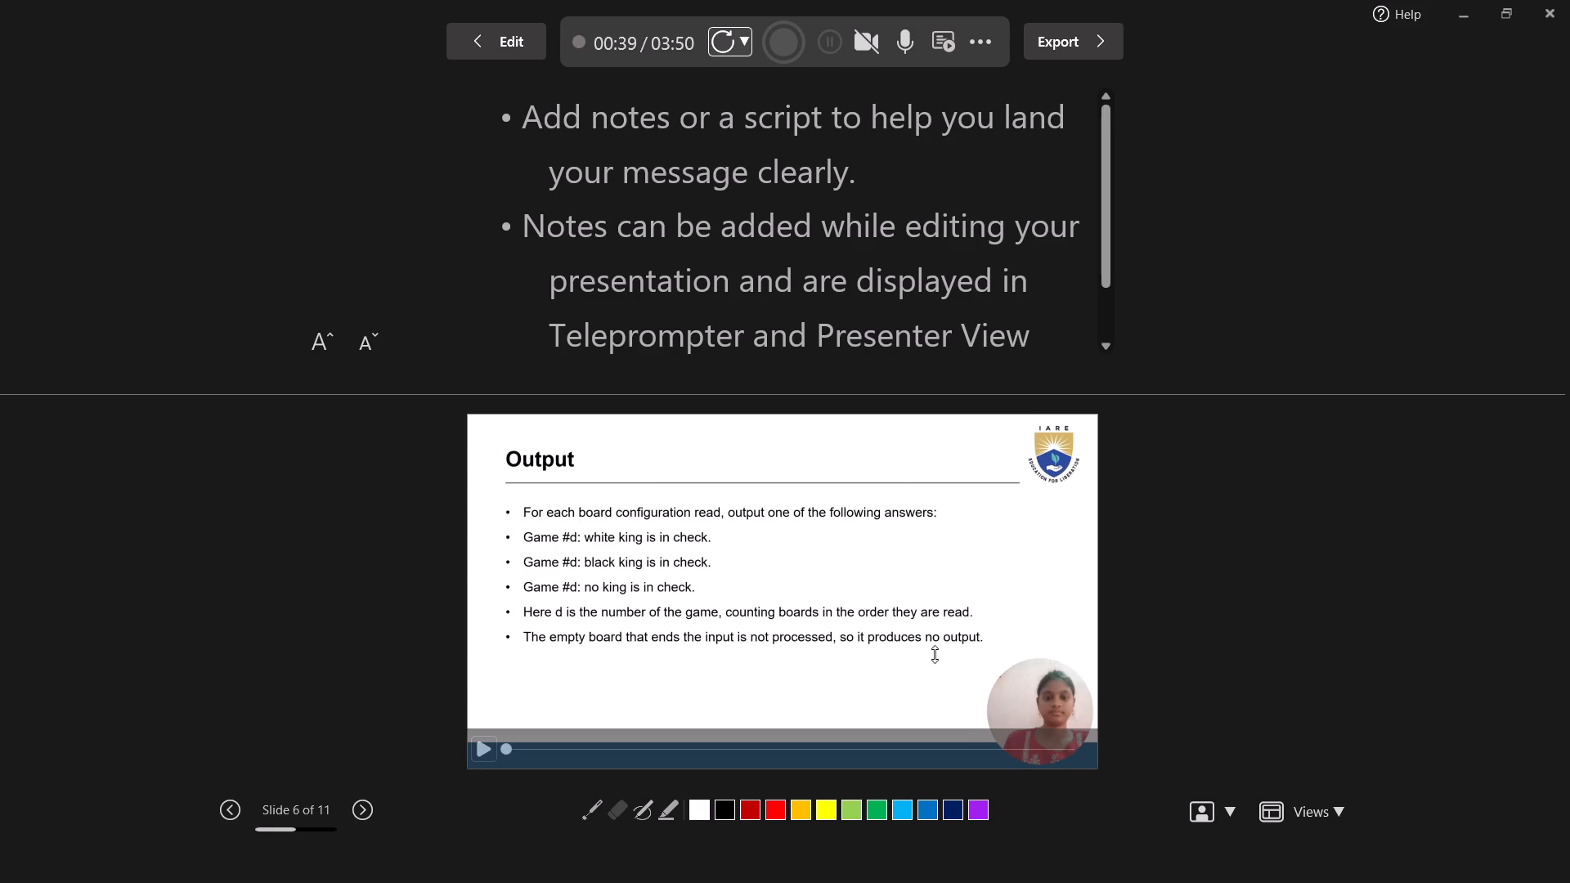
{"action": "key", "text": "Right"}
{"action": "key", "text": "Right"}
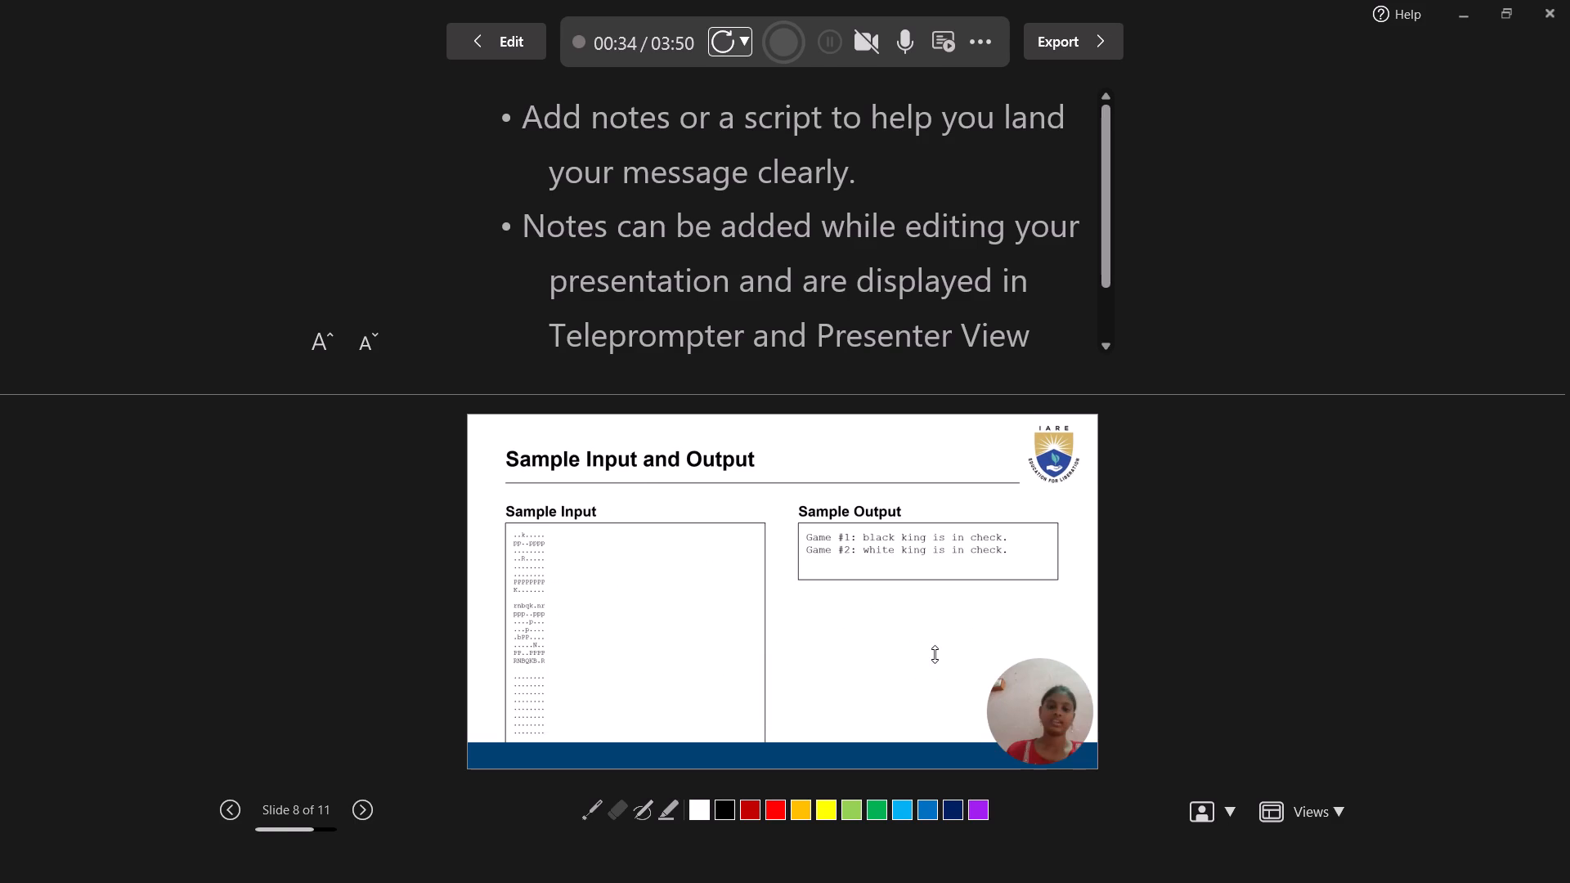
{"action": "key", "text": "Right"}
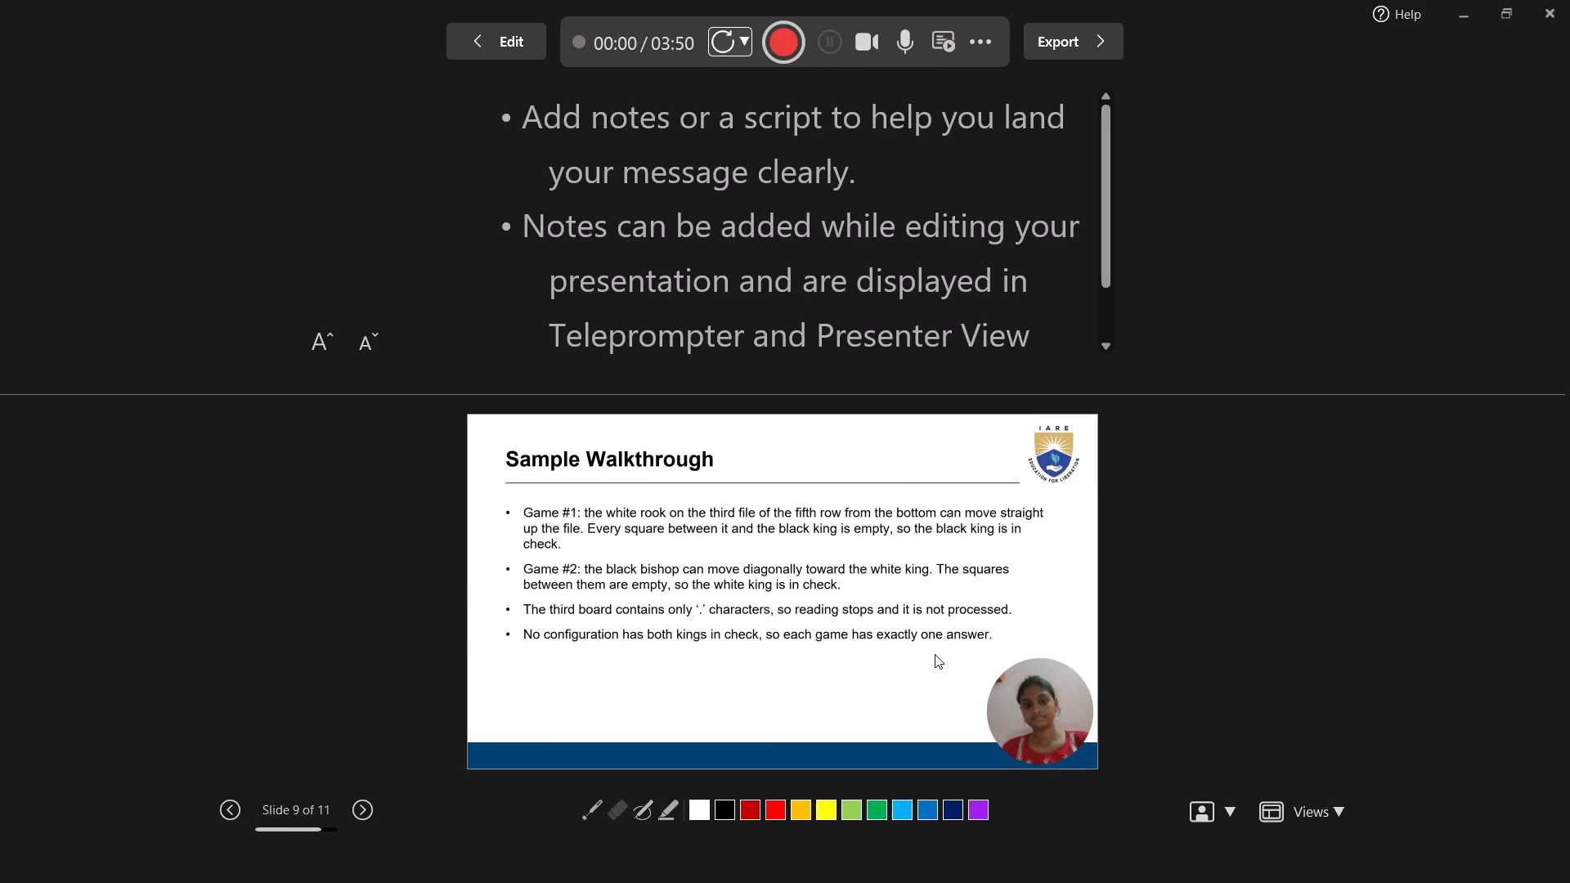
{"action": "key", "text": "Left"}
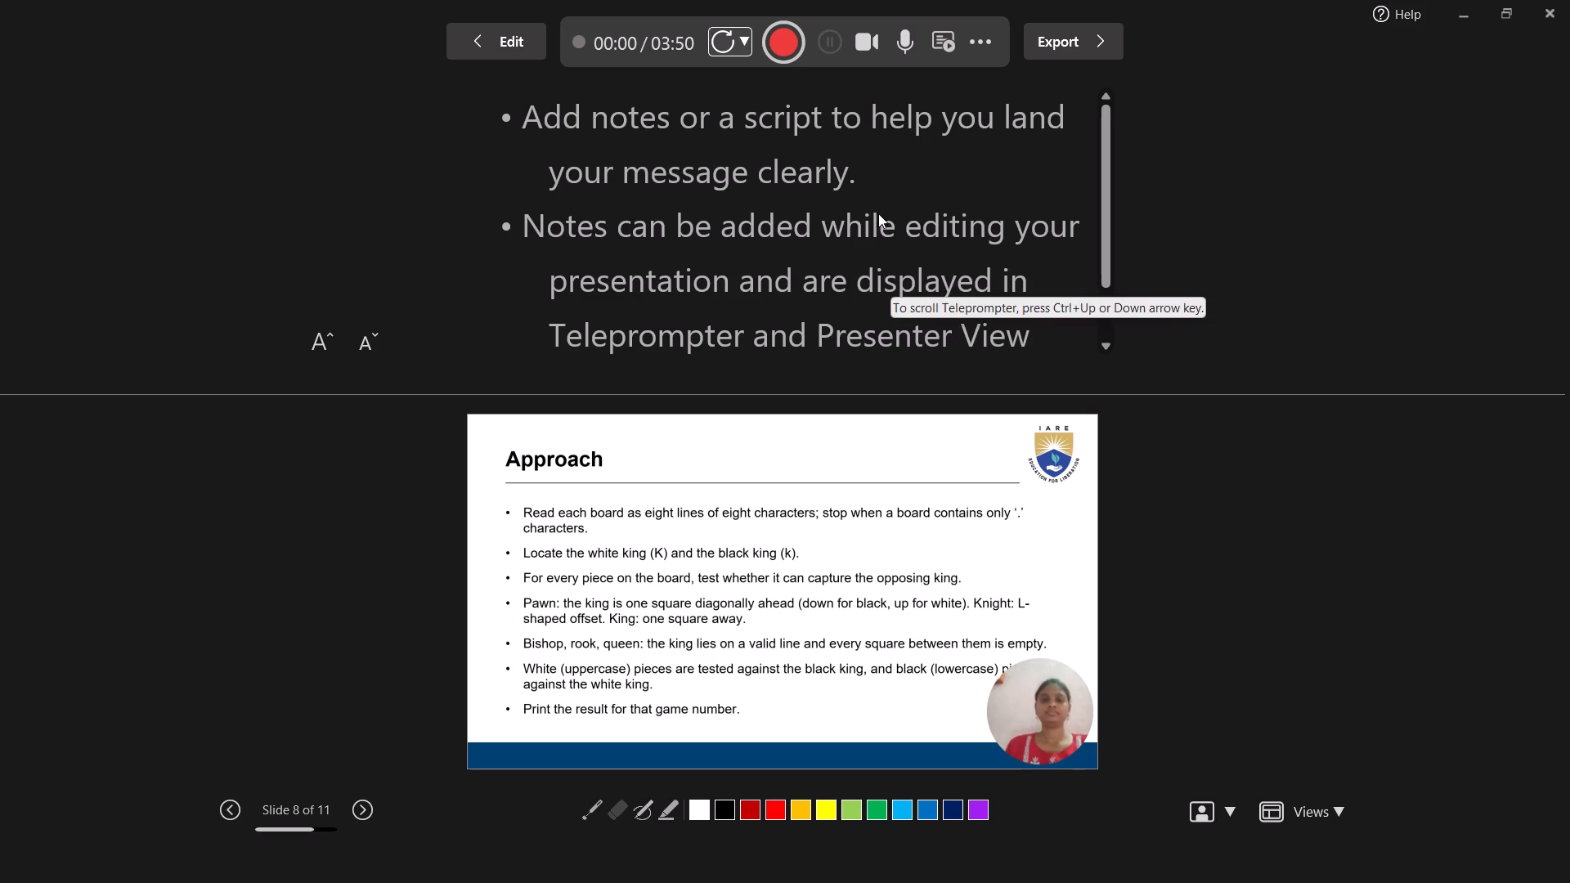
{"action": "left_click", "coordinate": [777, 39]}
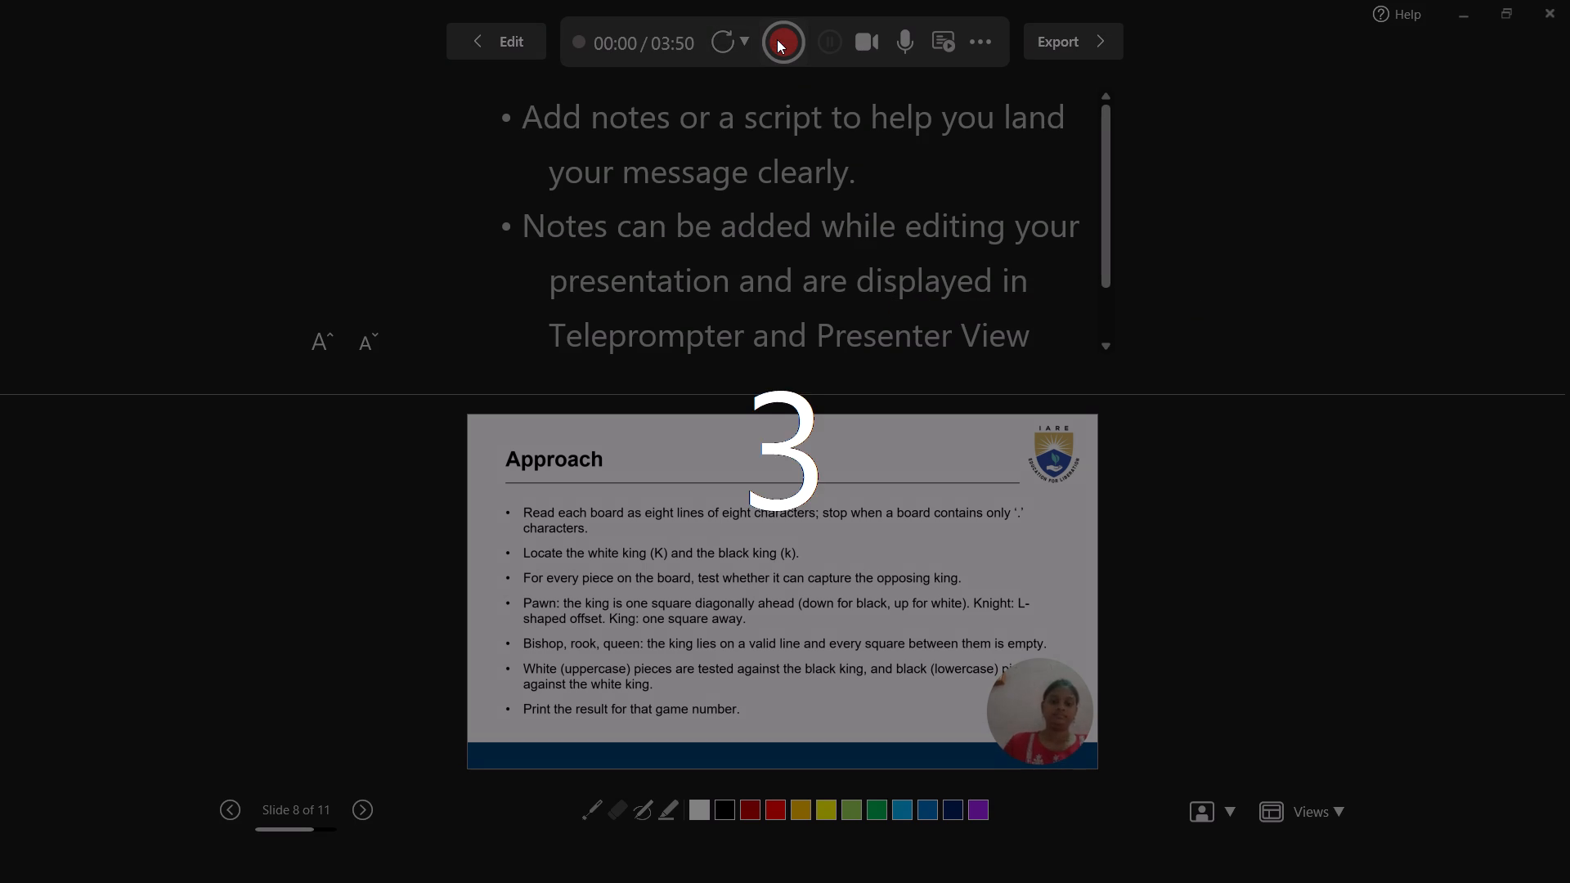
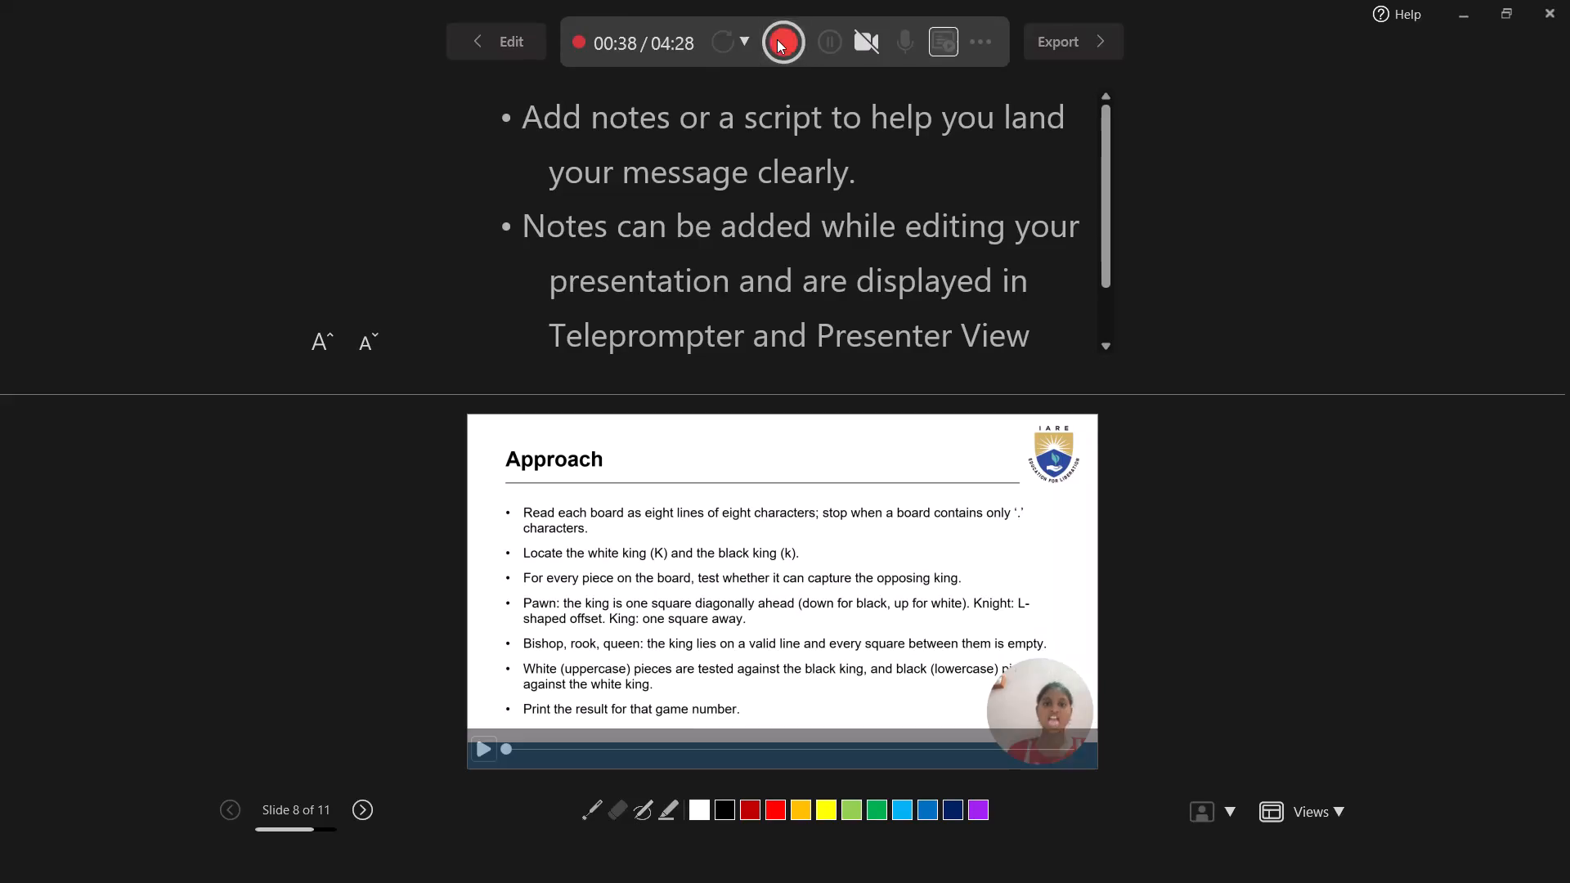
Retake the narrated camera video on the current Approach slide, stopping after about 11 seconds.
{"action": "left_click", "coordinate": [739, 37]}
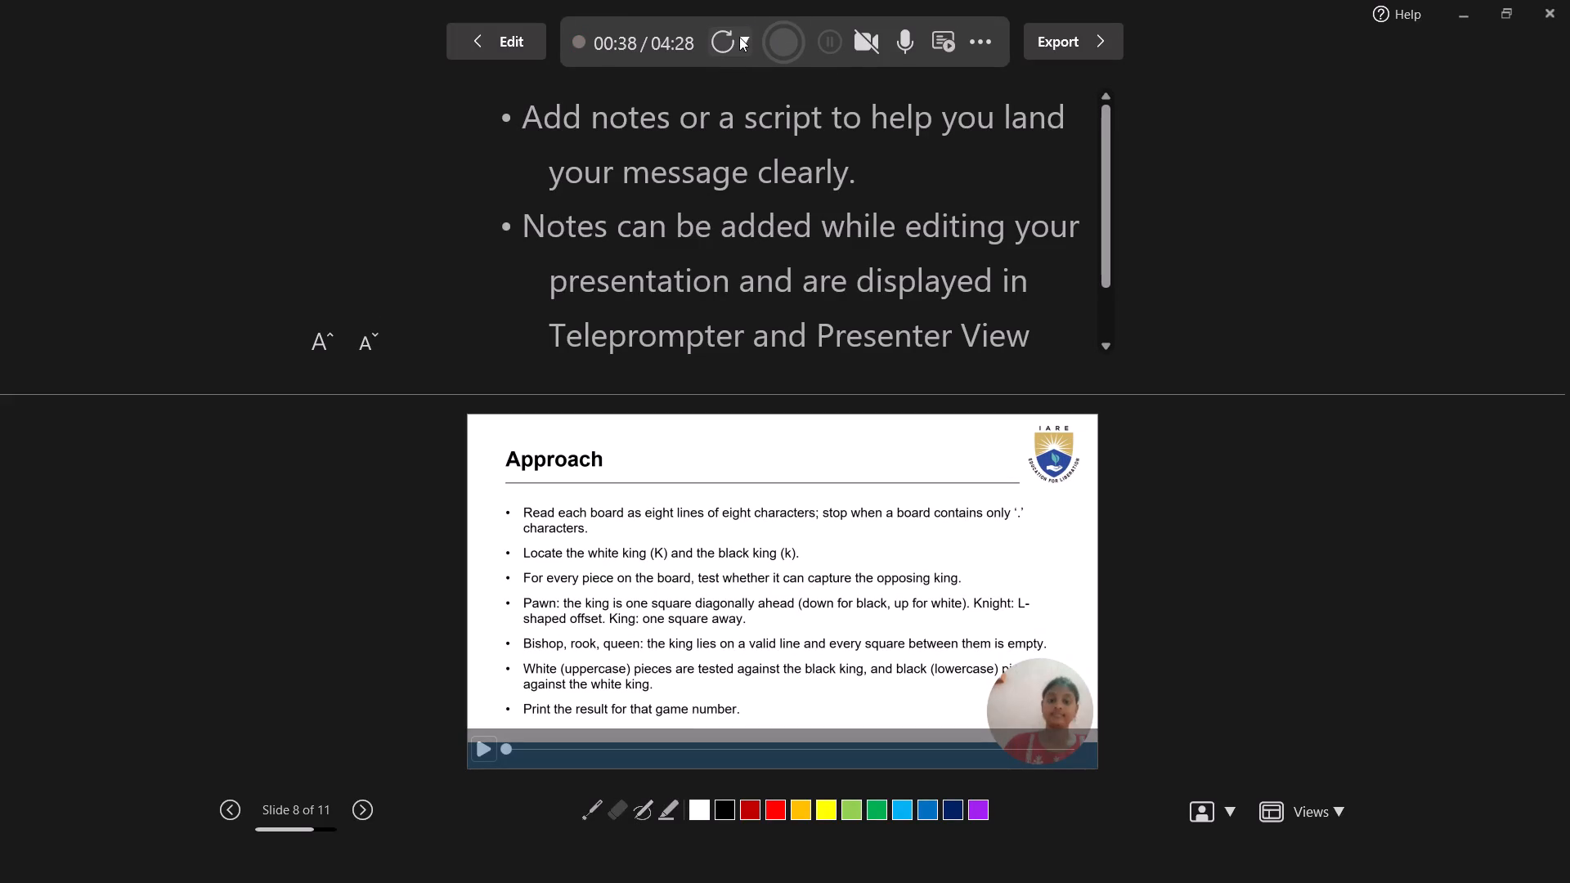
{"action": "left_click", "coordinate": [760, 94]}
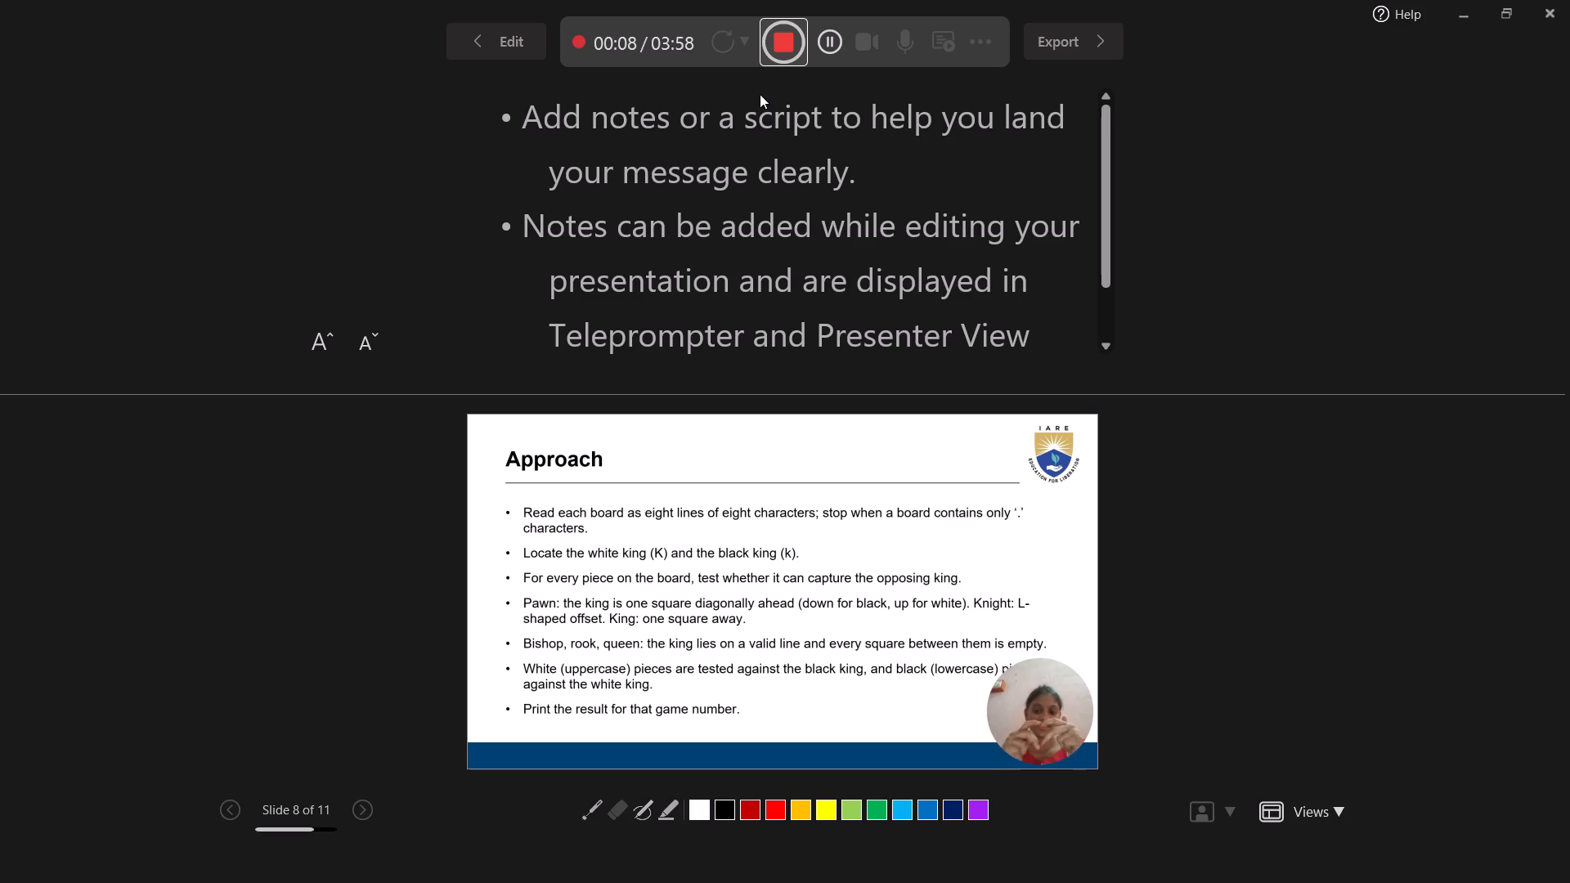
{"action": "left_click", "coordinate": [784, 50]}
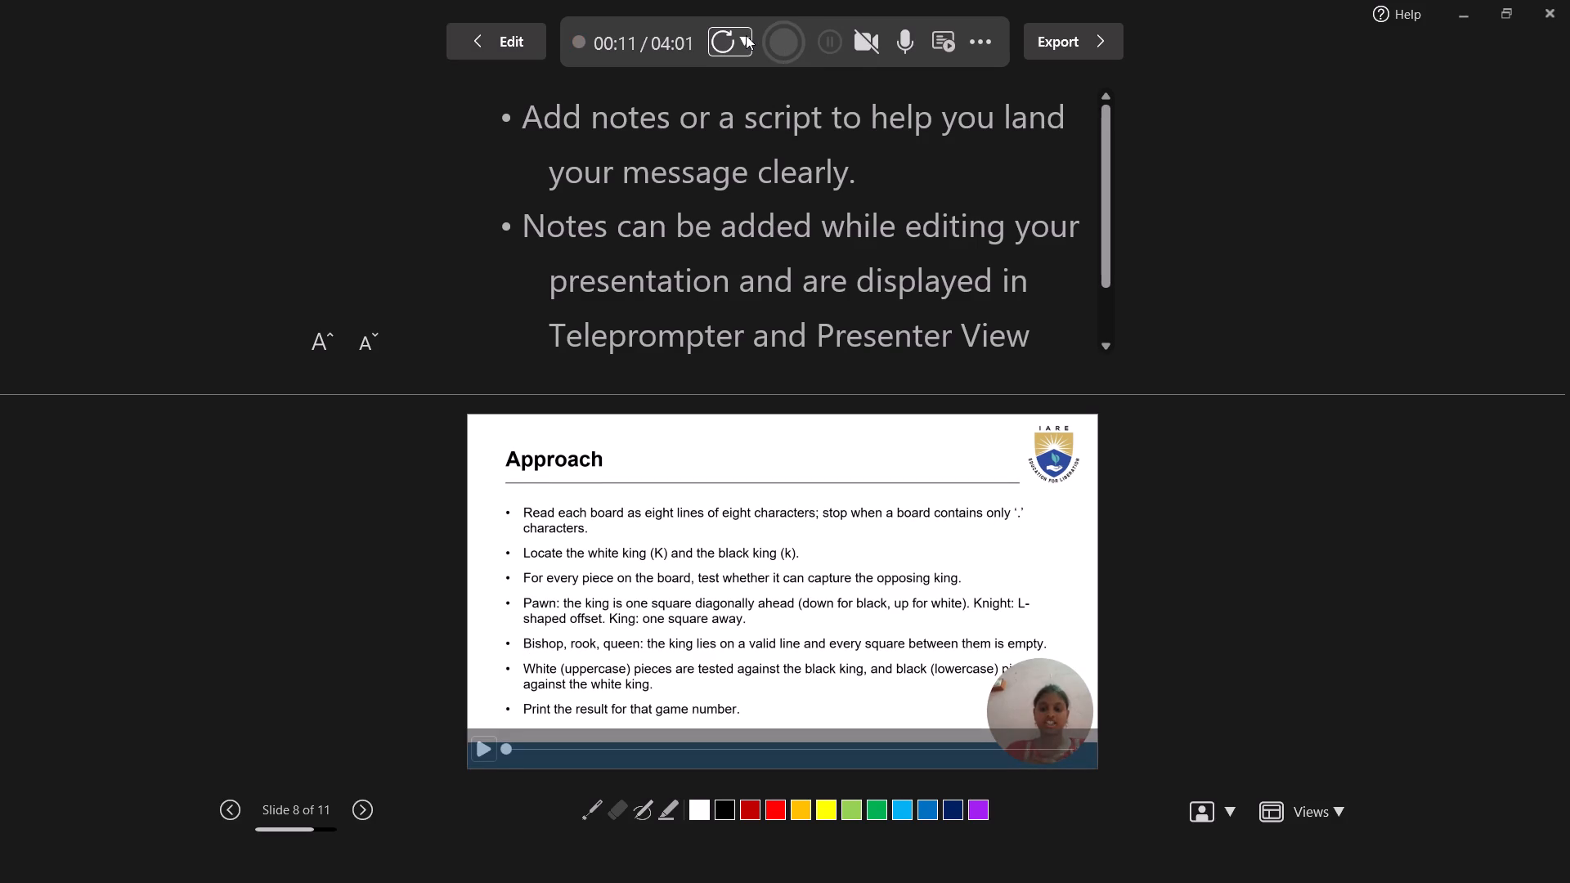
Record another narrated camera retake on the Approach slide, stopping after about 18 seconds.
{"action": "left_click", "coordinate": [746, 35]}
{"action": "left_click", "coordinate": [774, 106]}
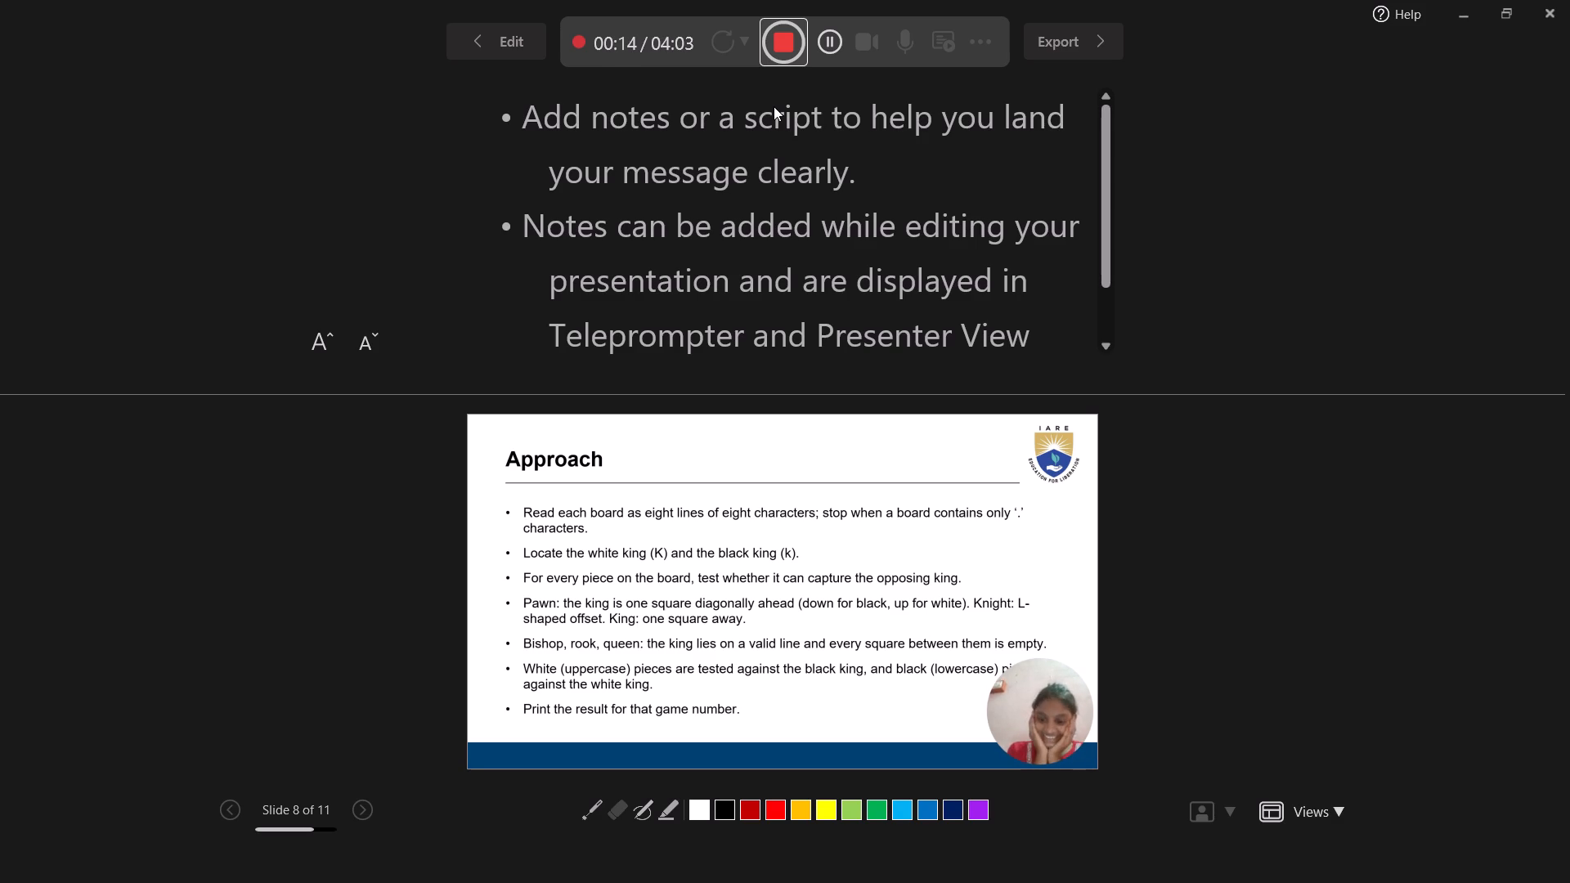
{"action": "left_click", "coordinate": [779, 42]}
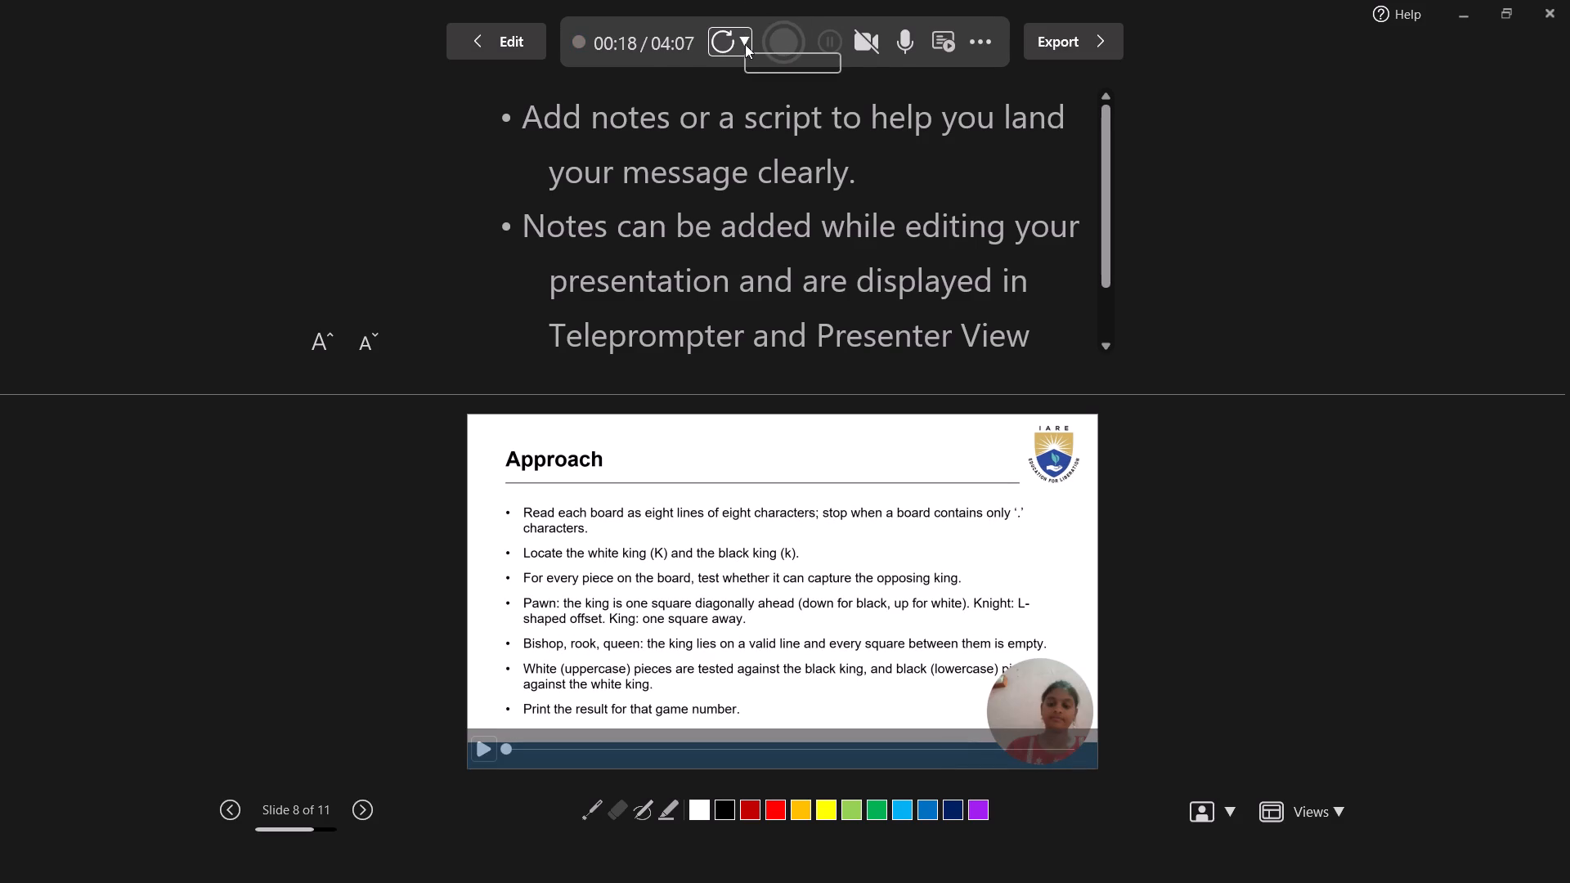
Start a fresh narrated camera retake on the Approach slide.
{"action": "left_click", "coordinate": [745, 45]}
{"action": "left_click", "coordinate": [746, 94]}
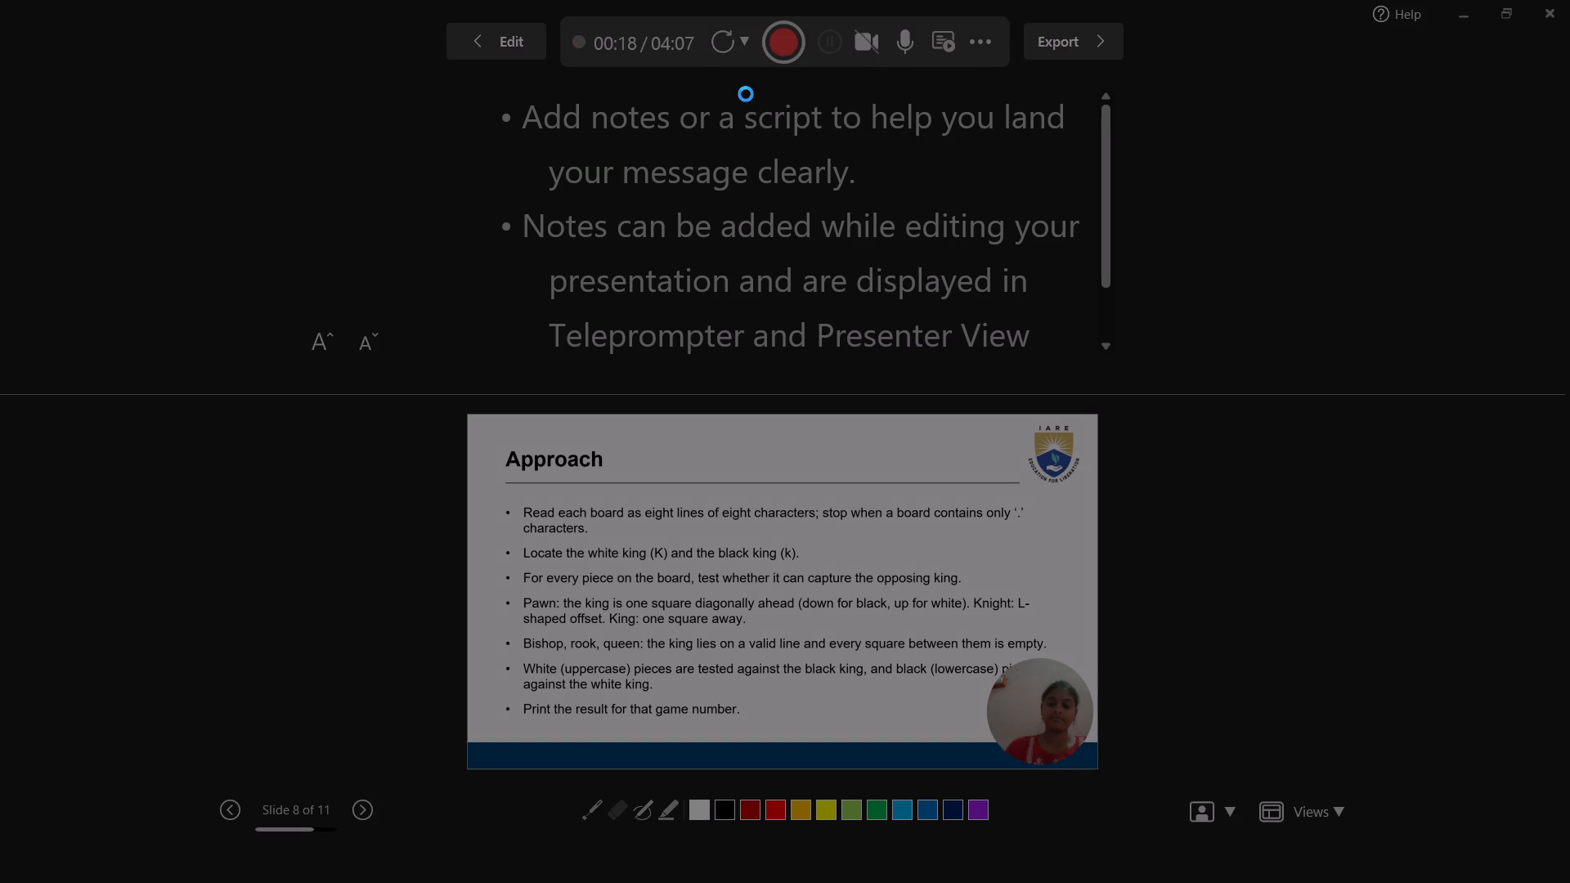
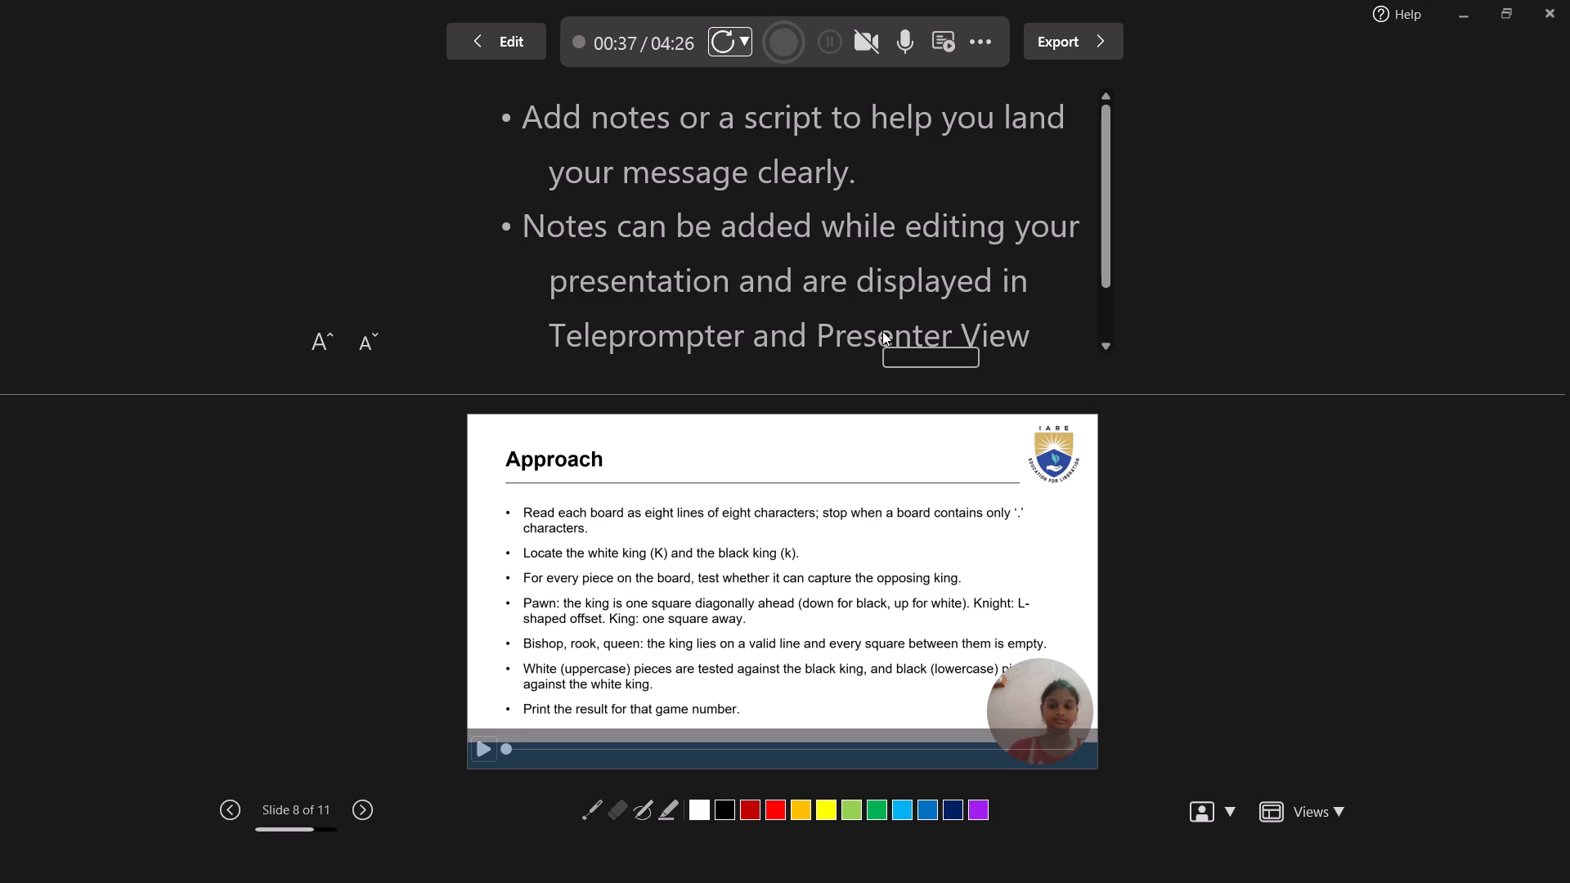
Advance to the Sample Walkthrough slide and start recording its narration with camera video.
{"action": "key", "text": "Right"}
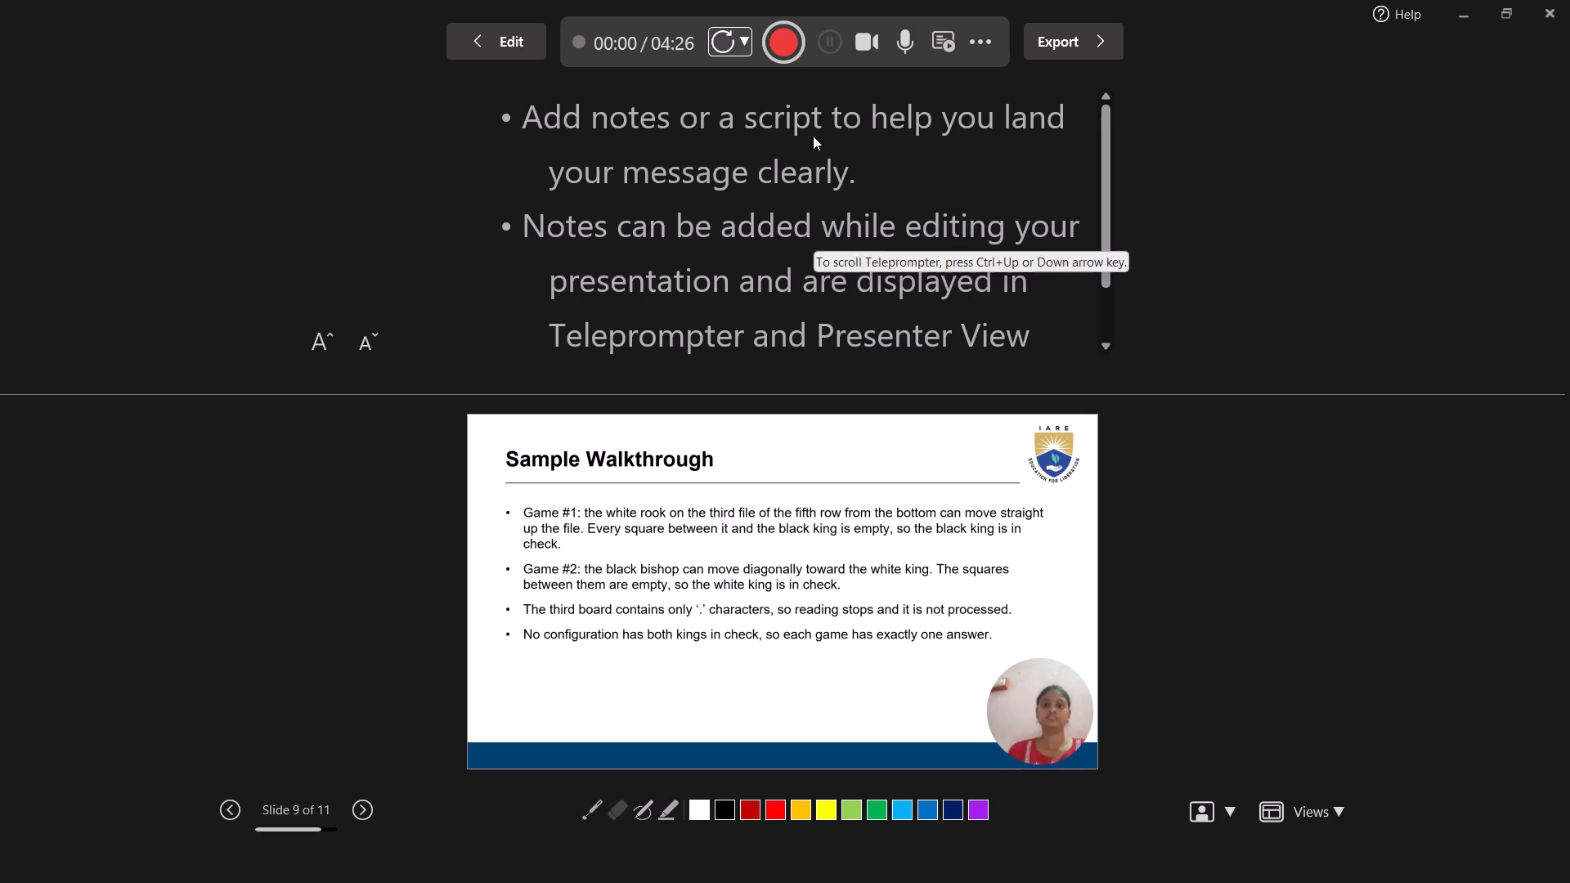
{"action": "left_click", "coordinate": [789, 55]}
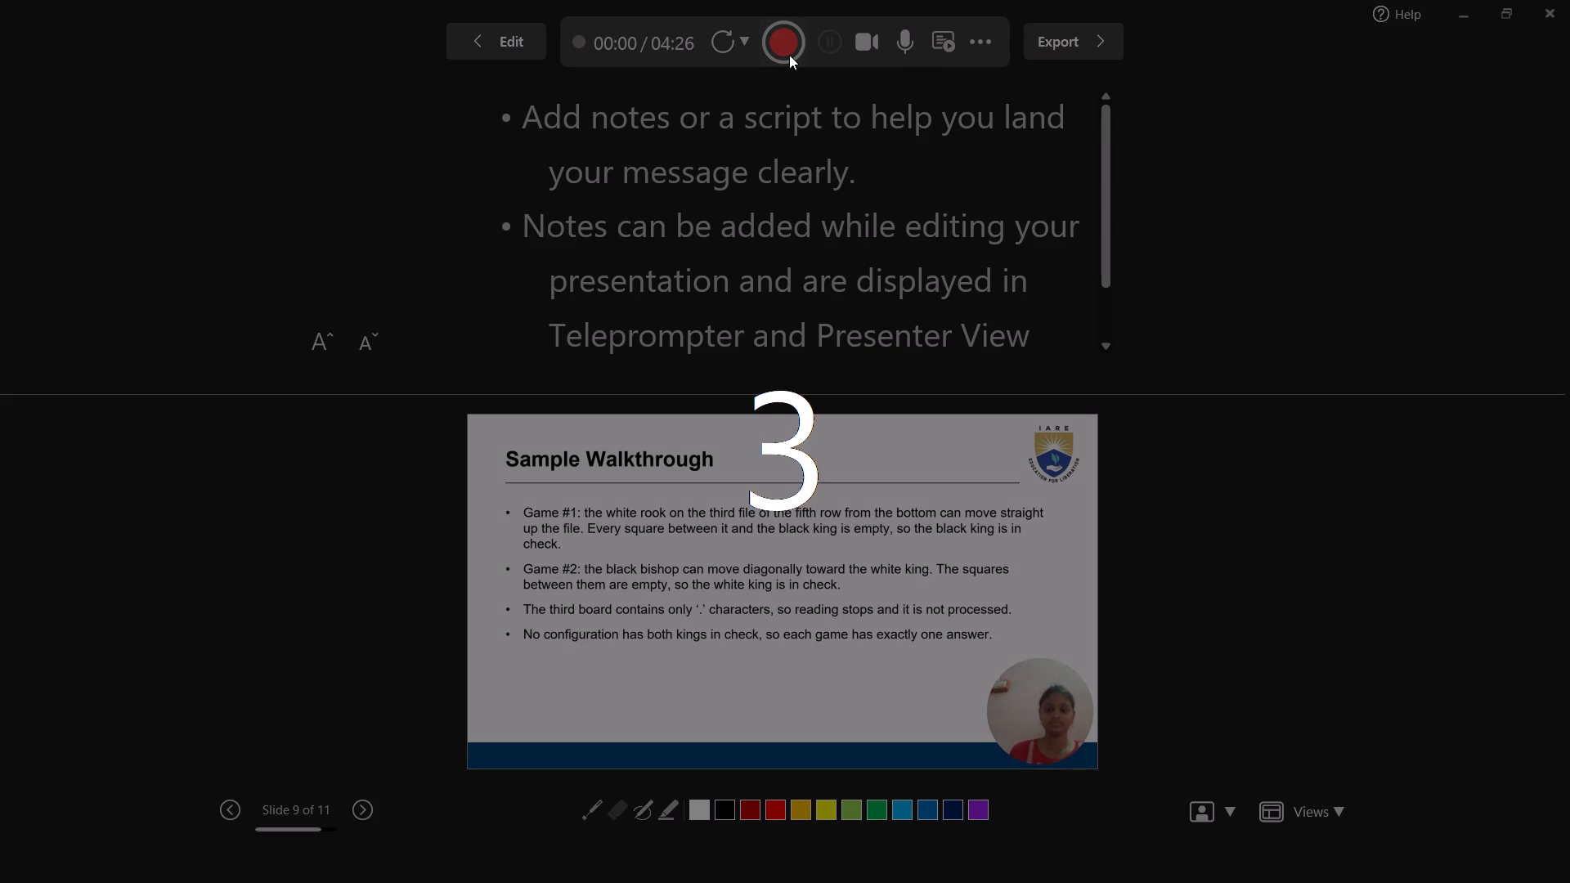
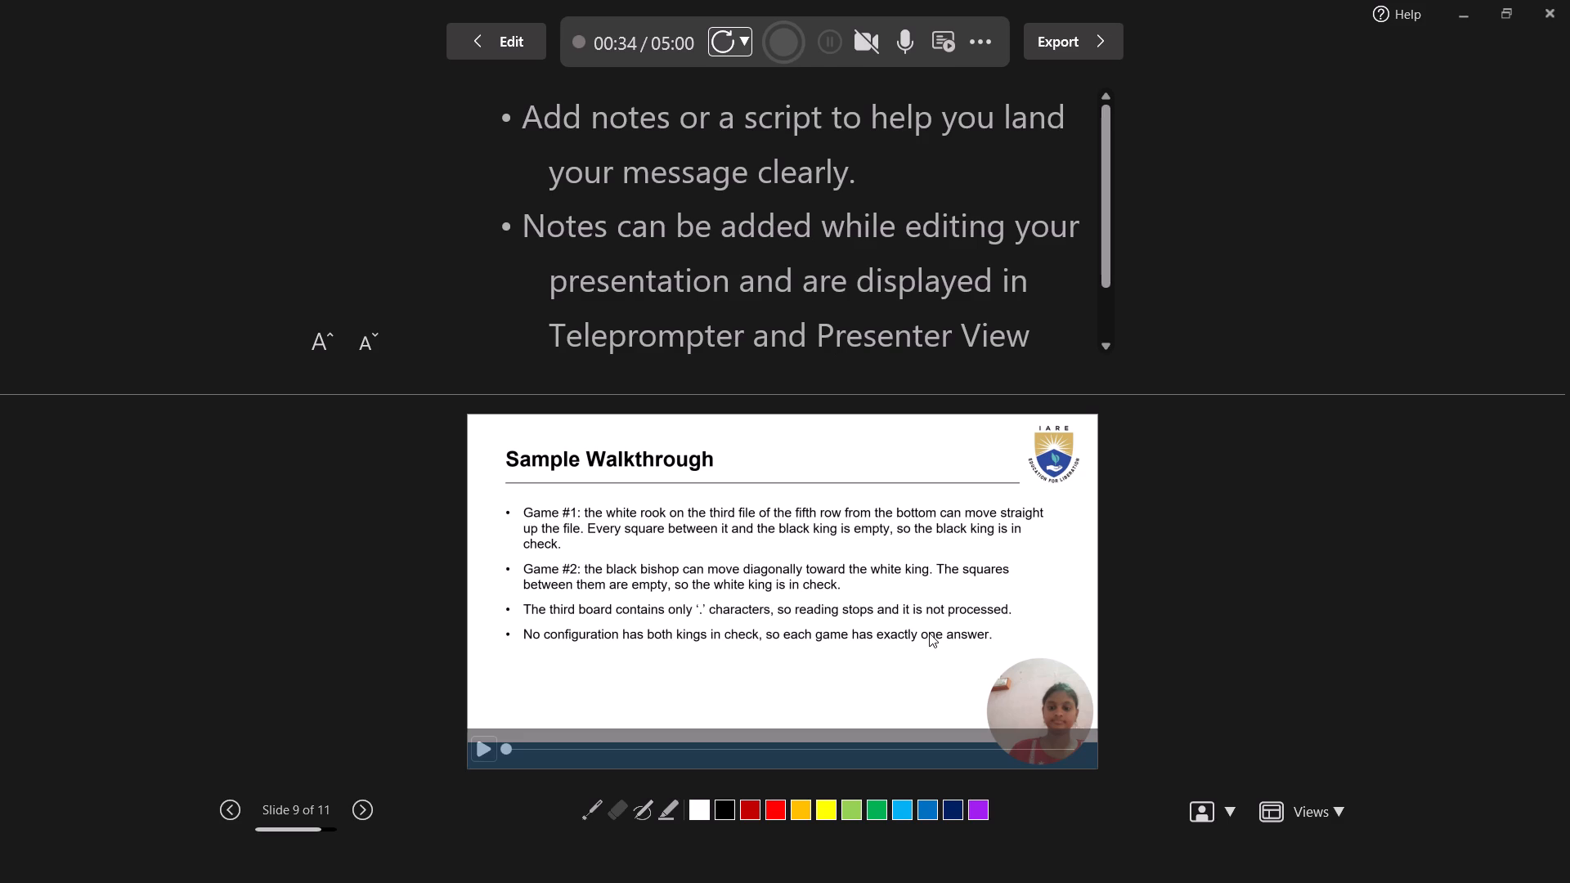
Advance to the Time and Space Complexity slide and start recording its narration with camera video.
{"action": "key", "text": "Right"}
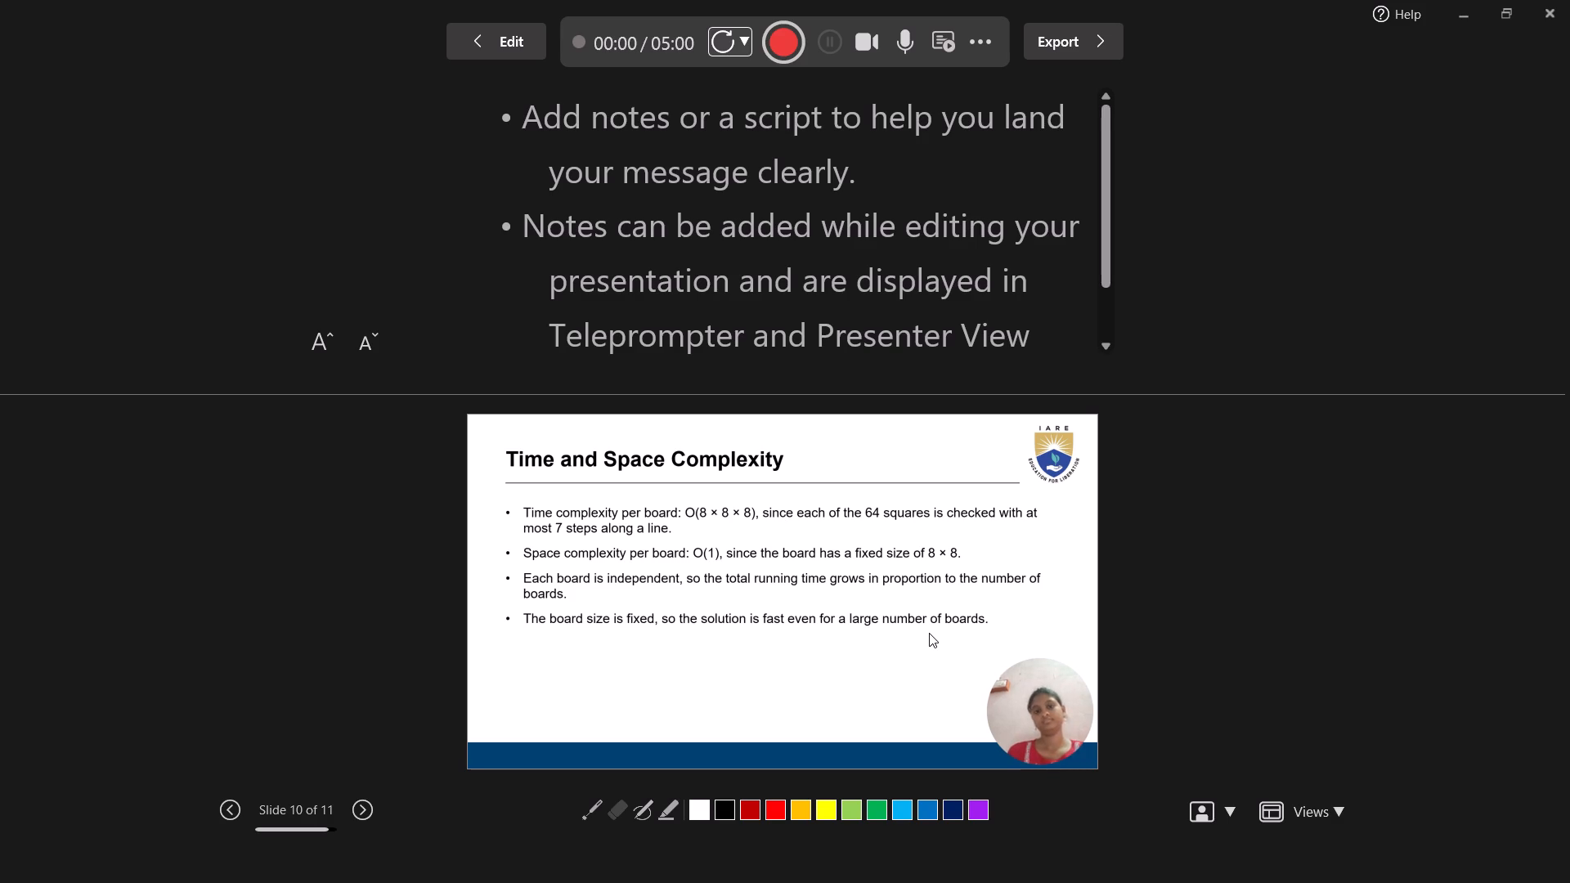
{"action": "left_click", "coordinate": [784, 52]}
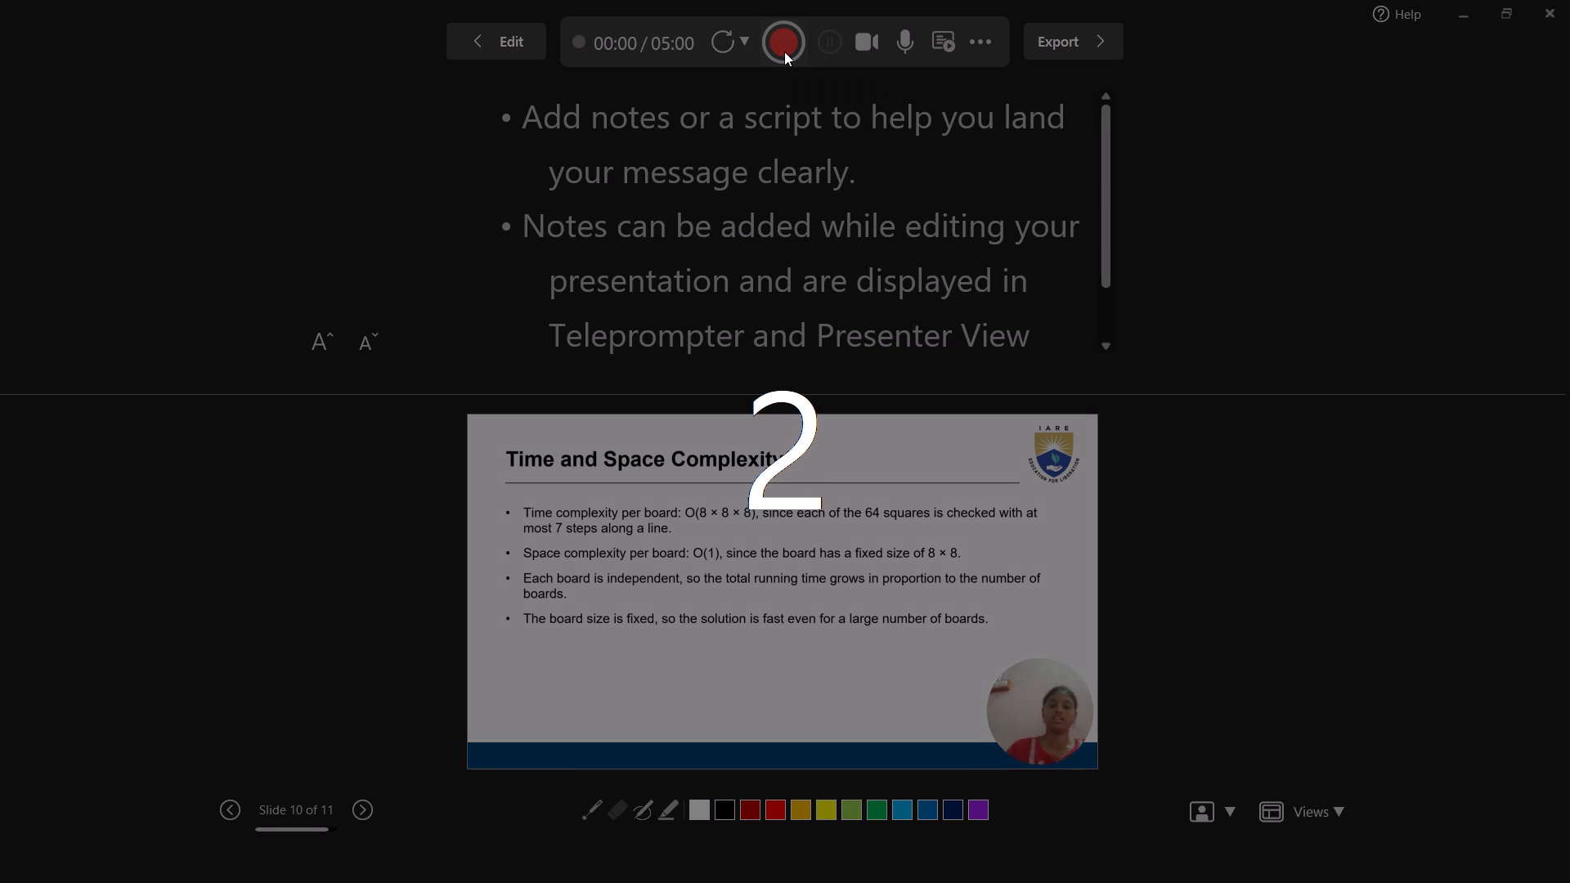
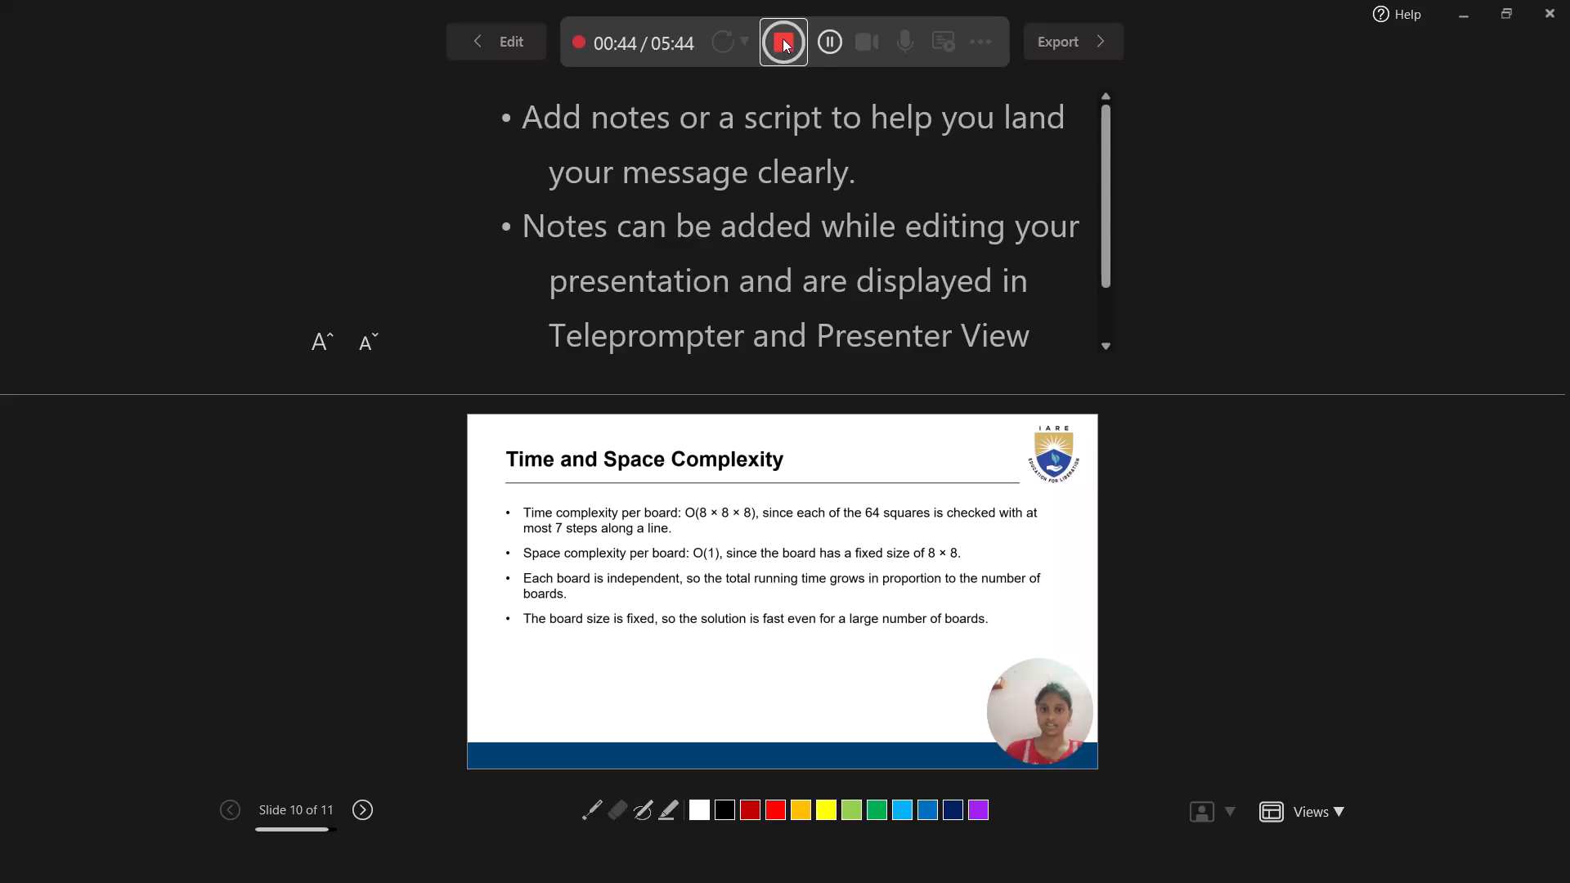
Stop the narration recording on the Time and Space Complexity slide and start a video retake for the current slide only.
{"action": "left_click", "coordinate": [783, 38]}
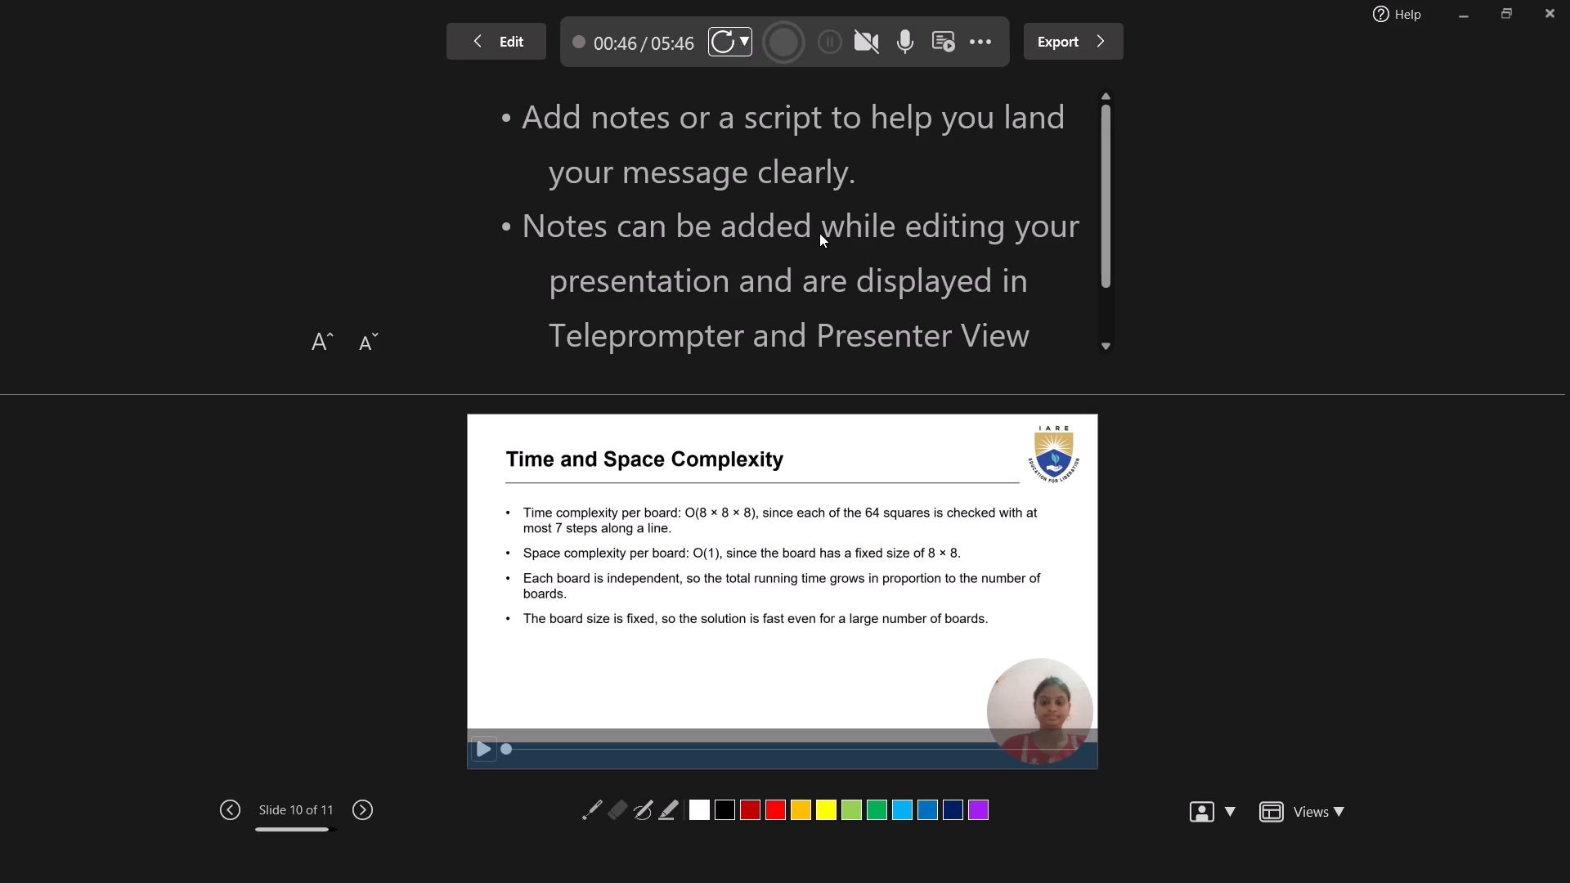
{"action": "left_click", "coordinate": [744, 42]}
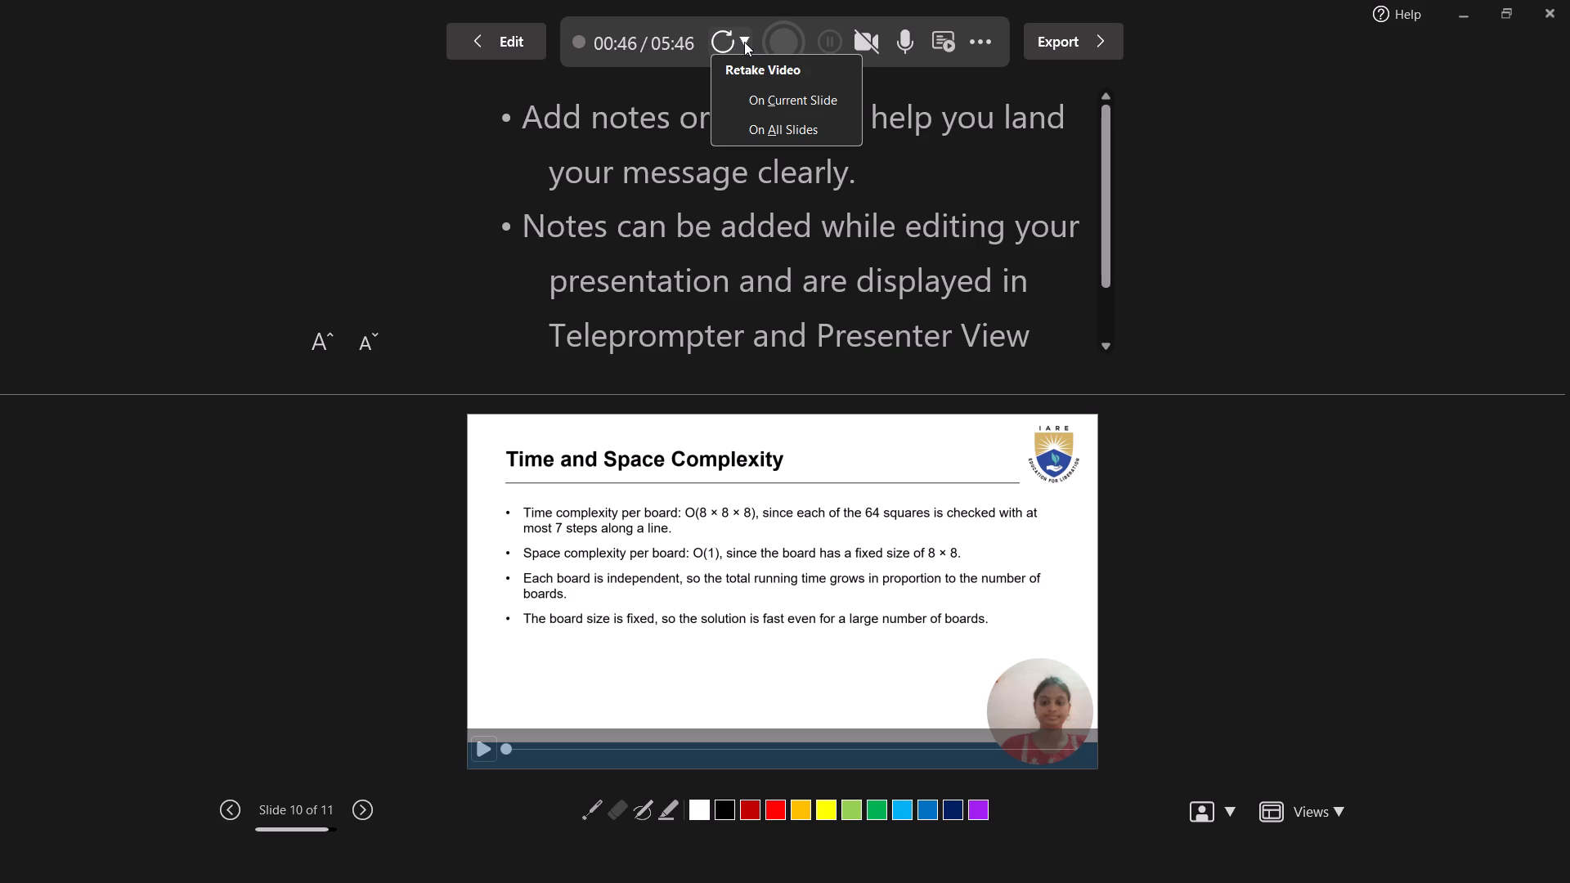
{"action": "left_click", "coordinate": [760, 105]}
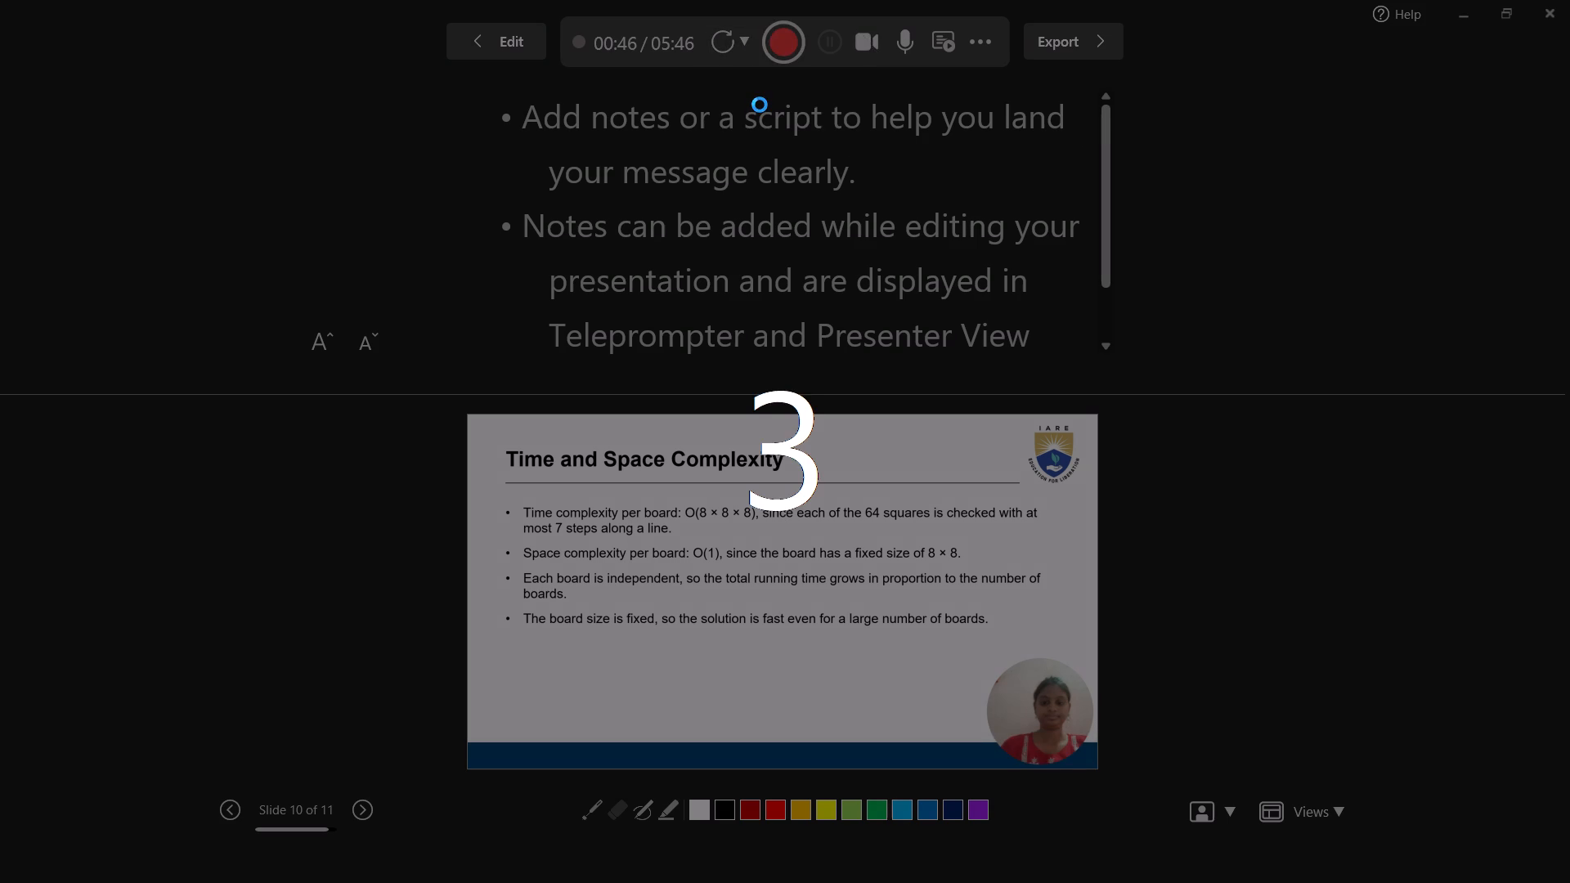
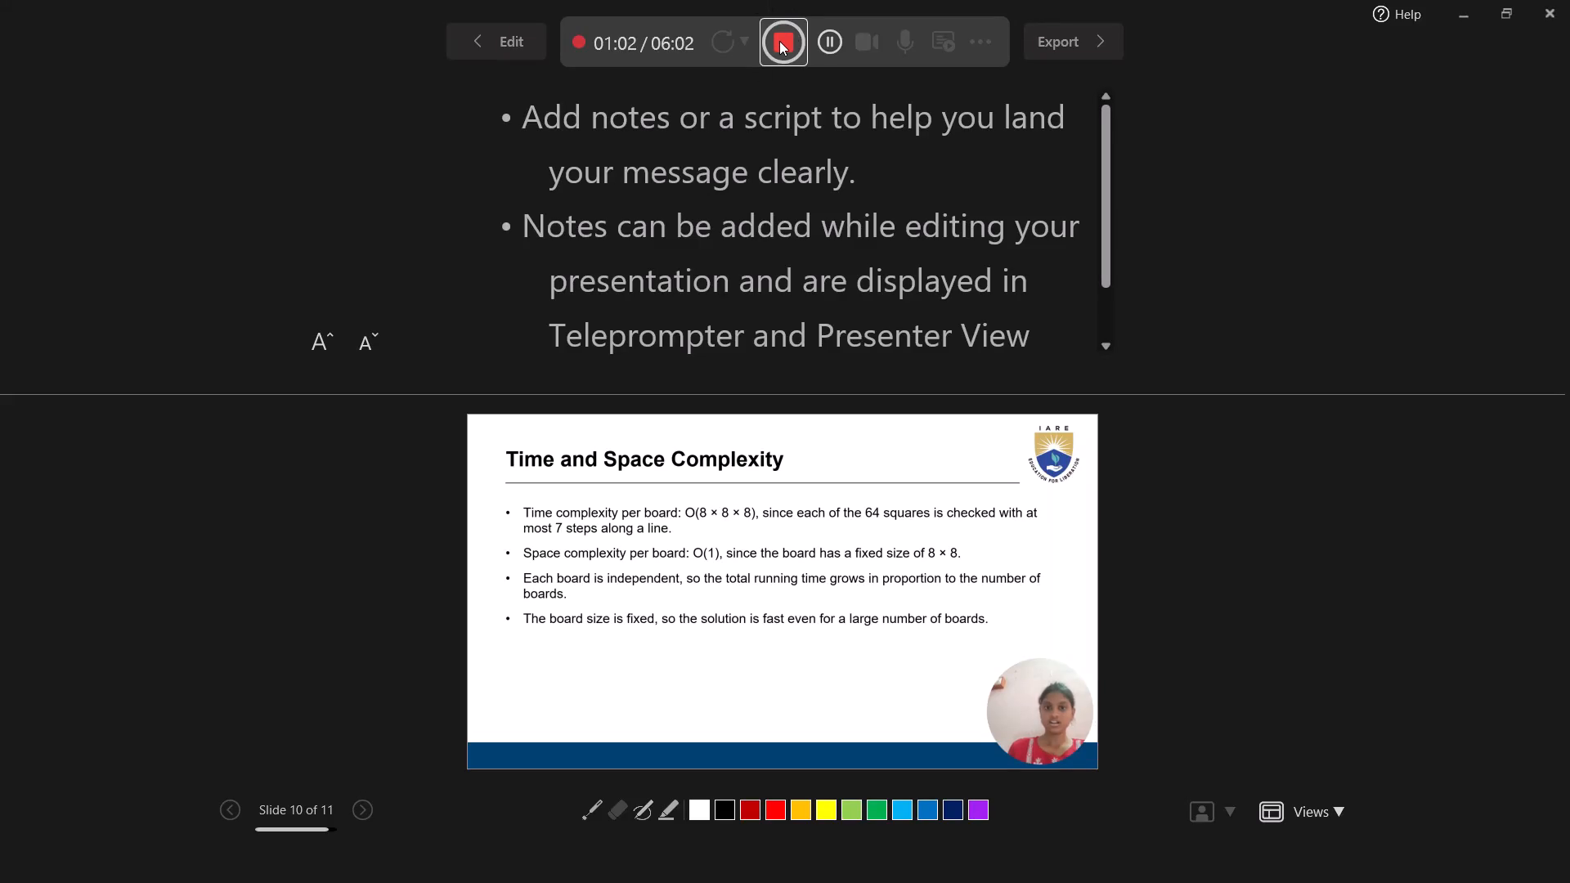
Finish the retake of the narrated camera recording on the Time and Space Complexity slide.
{"action": "left_click", "coordinate": [778, 42]}
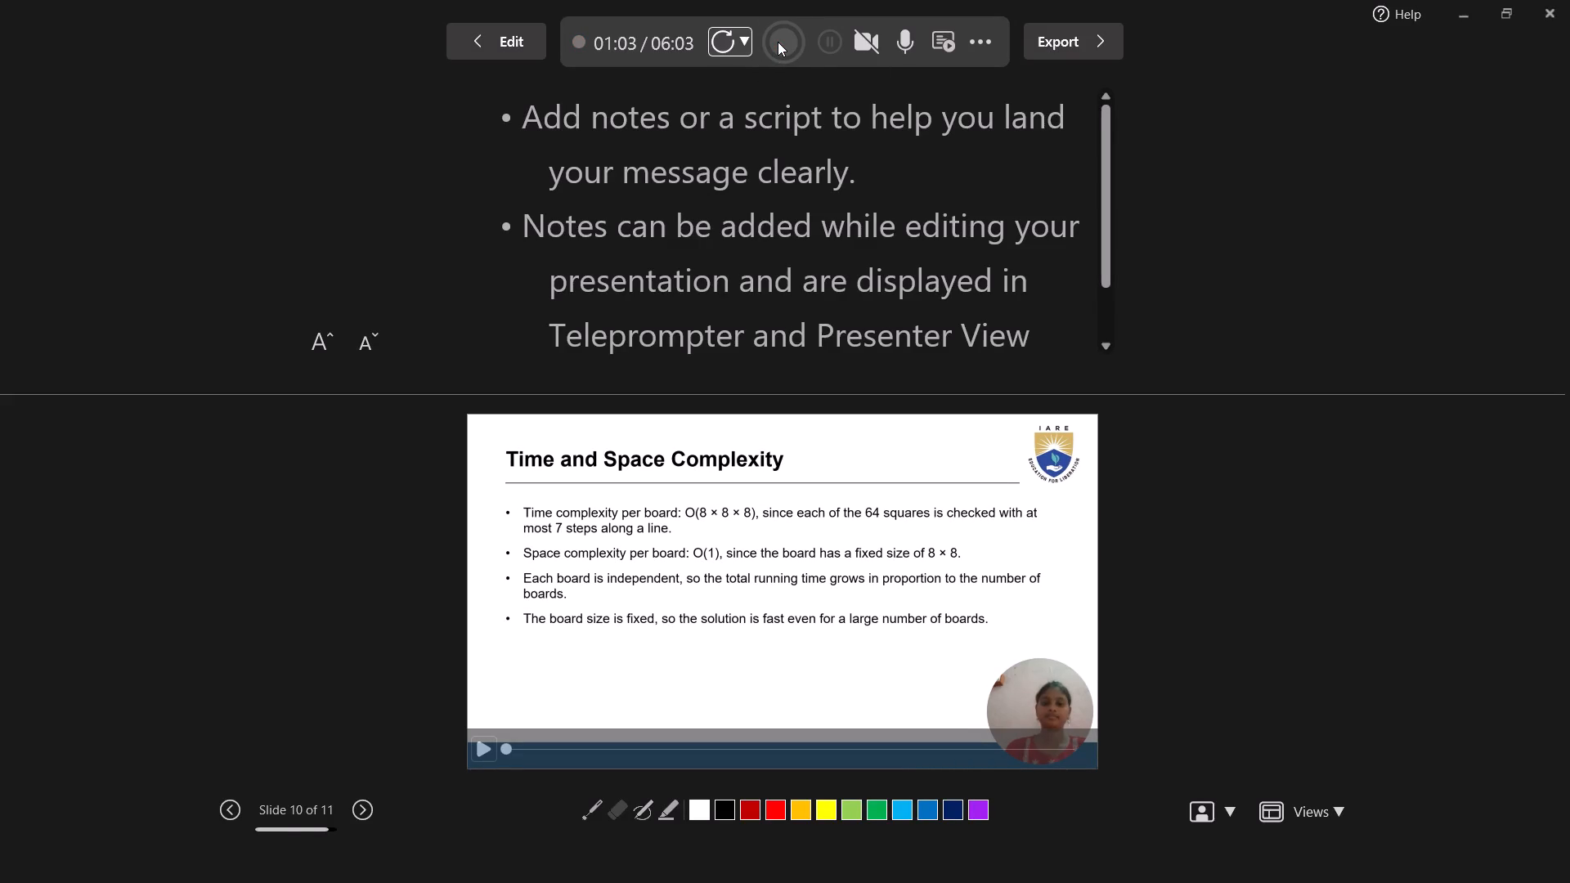
Record a short camera clip of about 2 seconds on the closing Thank You slide.
{"action": "key", "text": "Right"}
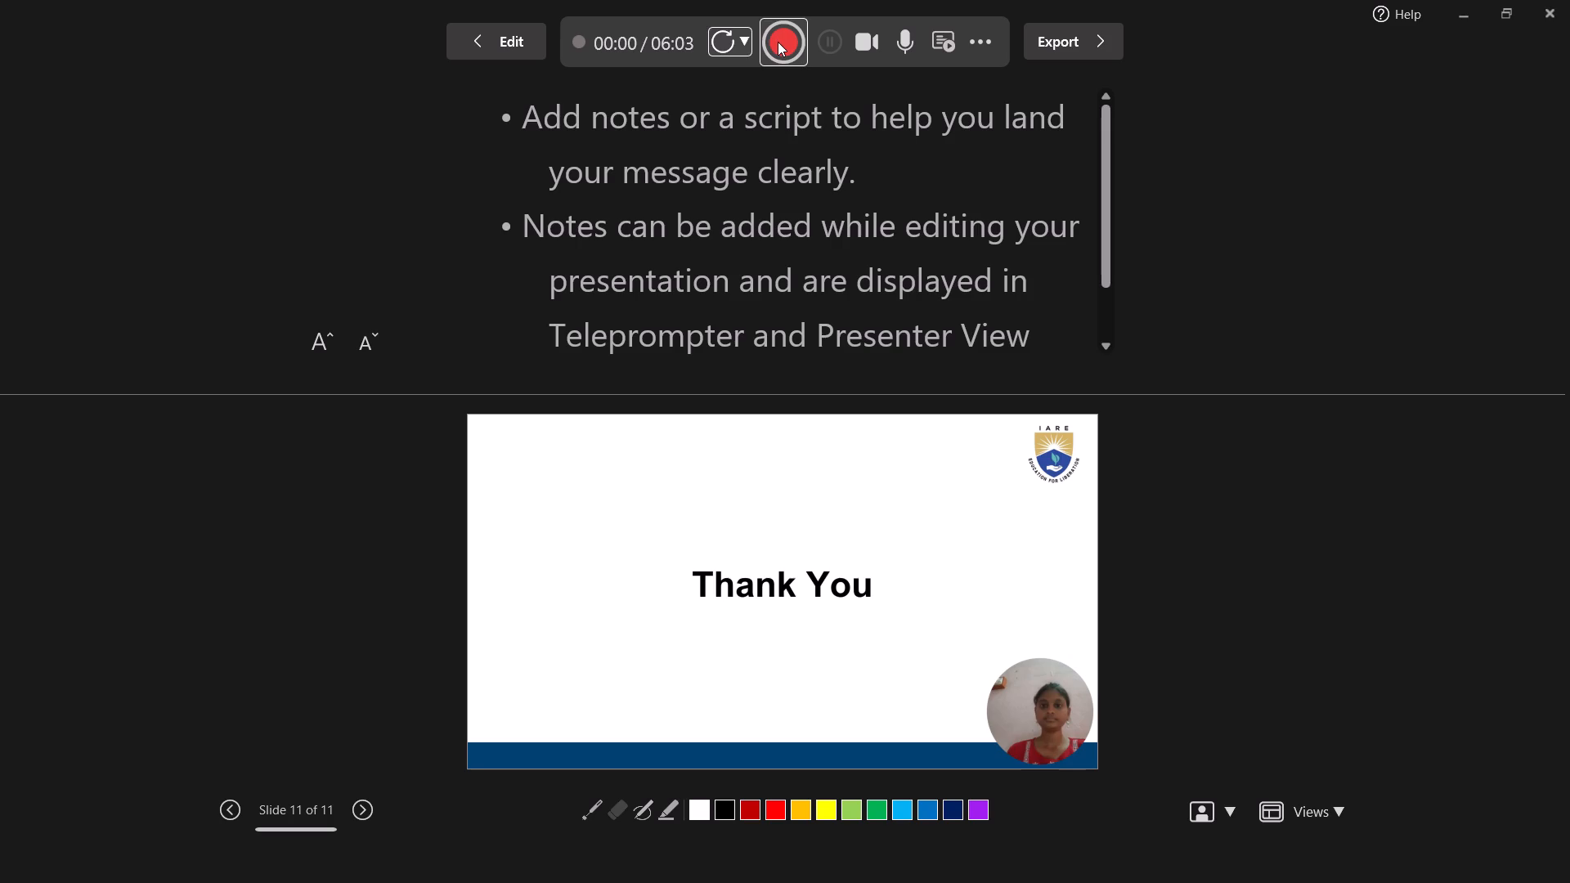
{"action": "left_click", "coordinate": [778, 42]}
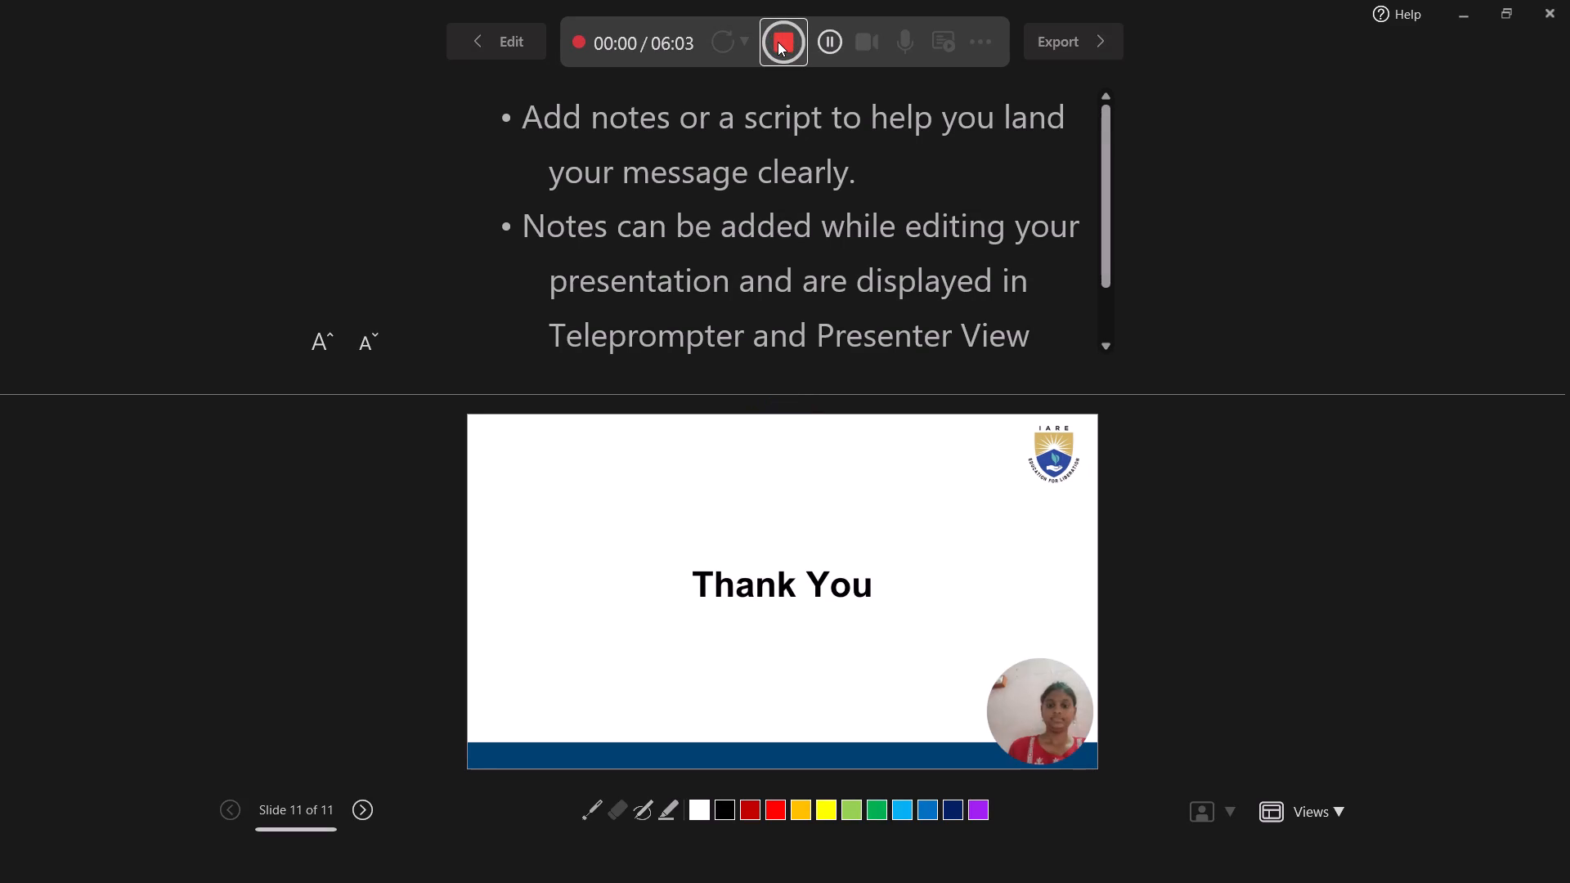
{"action": "left_click", "coordinate": [778, 42]}
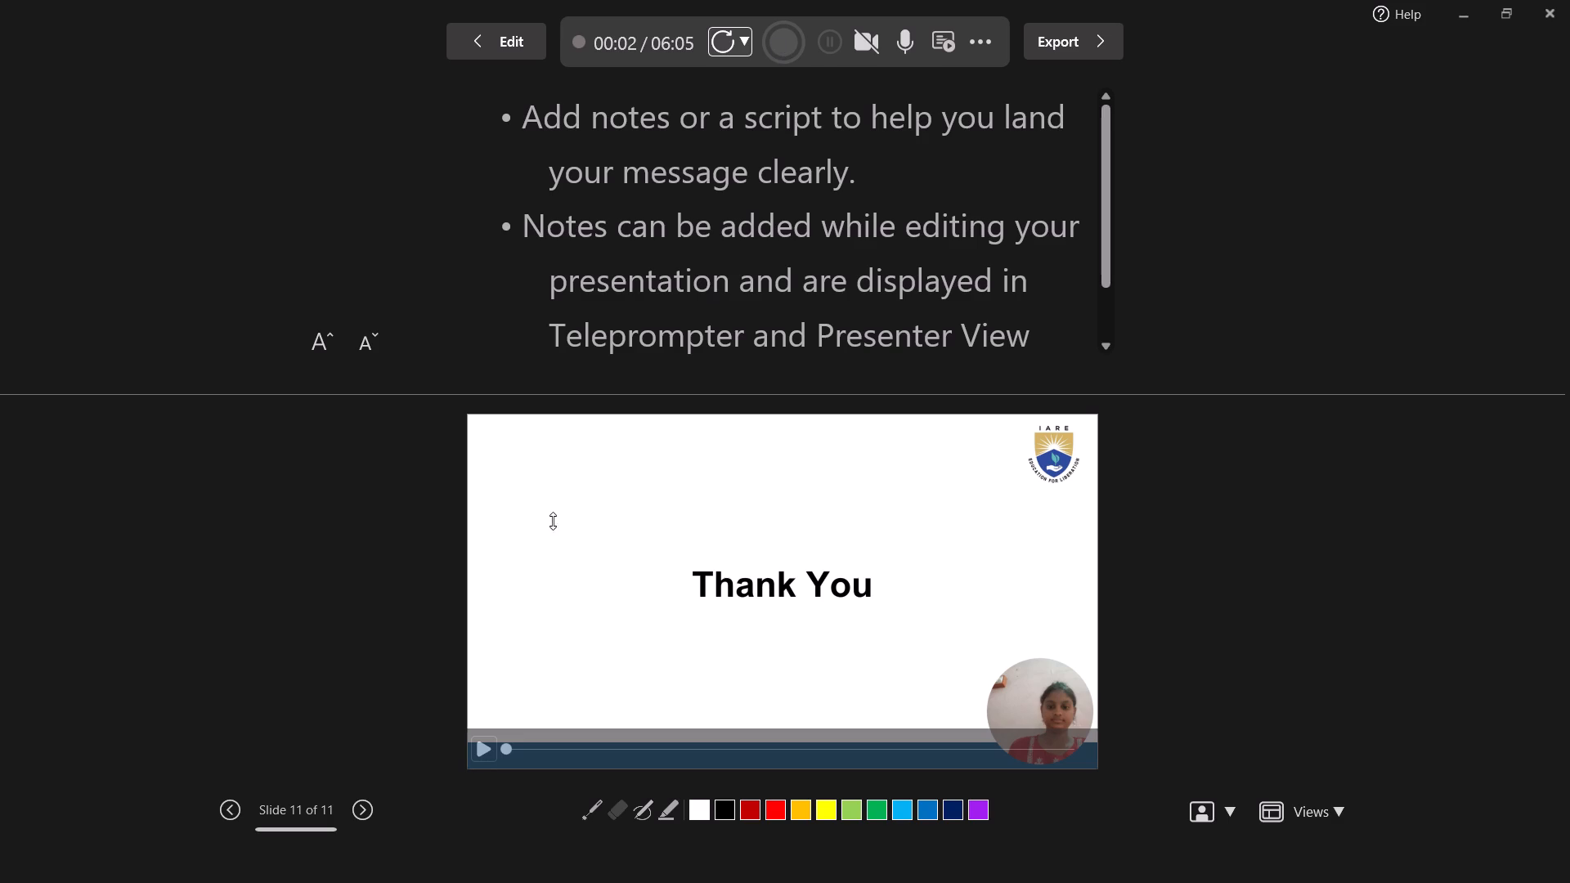
Review the recorded slides from the Thank You slide back to the title slide and forward to the end again.
{"action": "key", "text": "Left"}
{"action": "key", "text": "Left"}
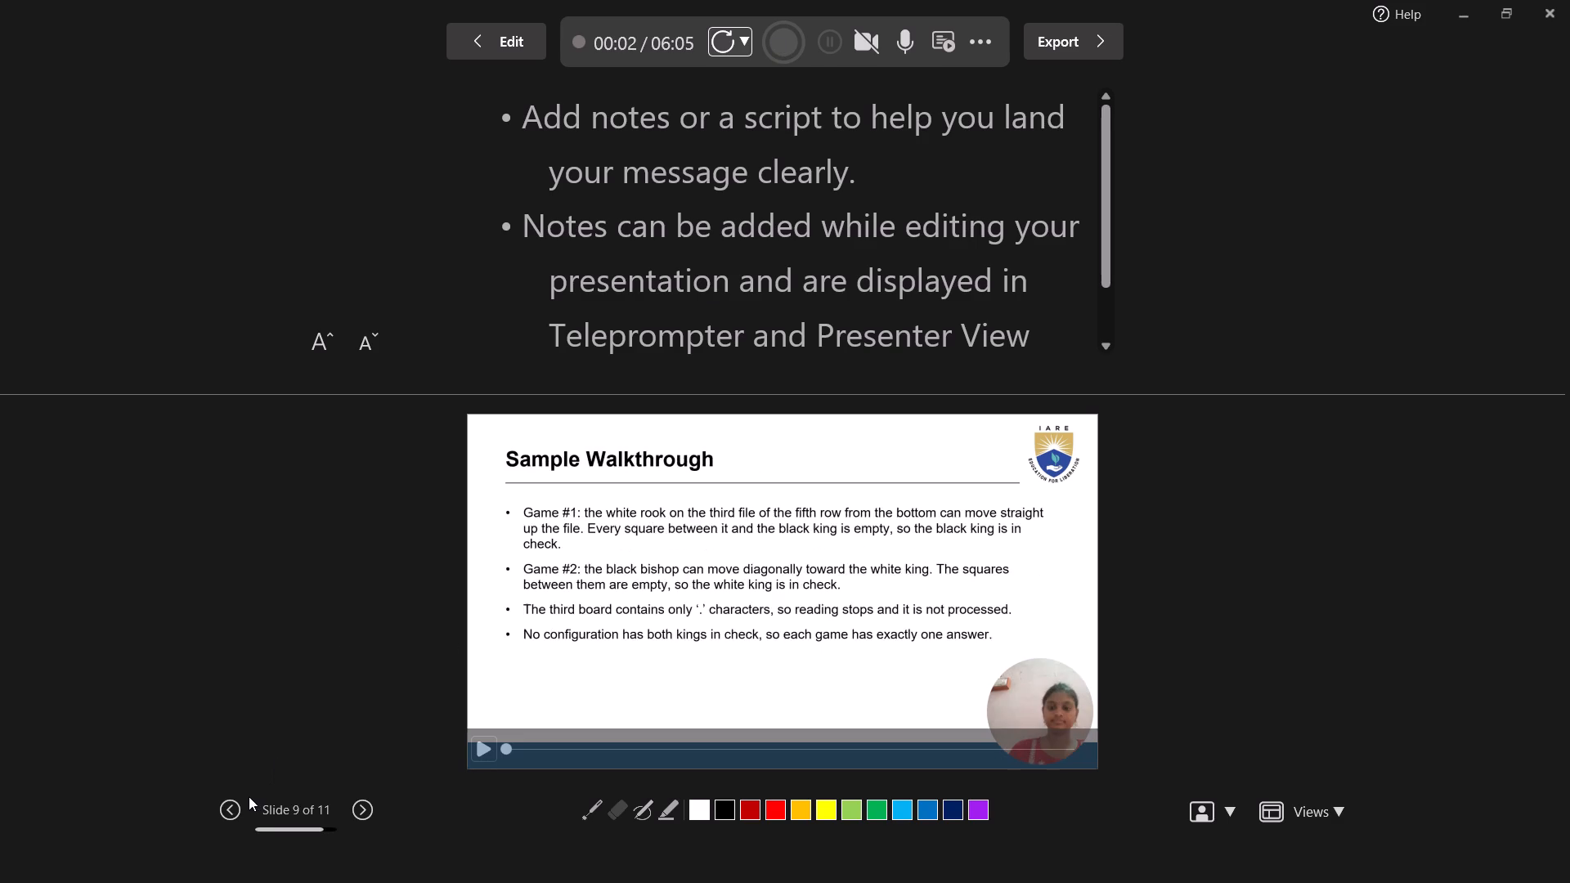
{"action": "key", "text": "Left"}
{"action": "key", "text": "Left"}
{"action": "key", "text": "Left"}
{"action": "key", "text": "Left"}
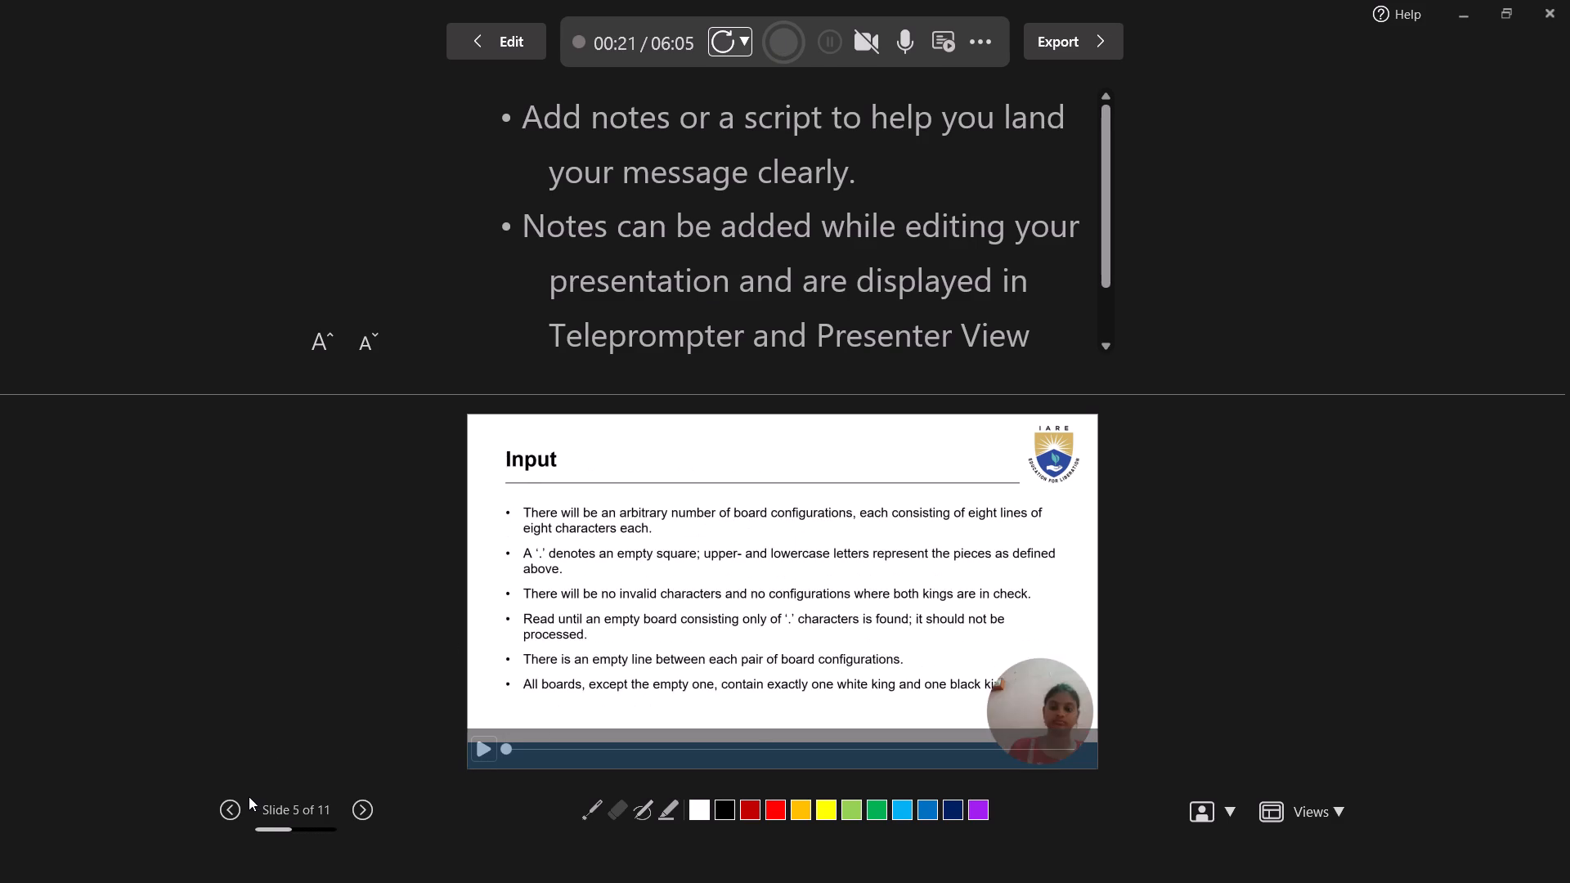
{"action": "key", "text": "Left"}
{"action": "key", "text": "Left"}
{"action": "key", "text": "Left"}
{"action": "key", "text": "Left"}
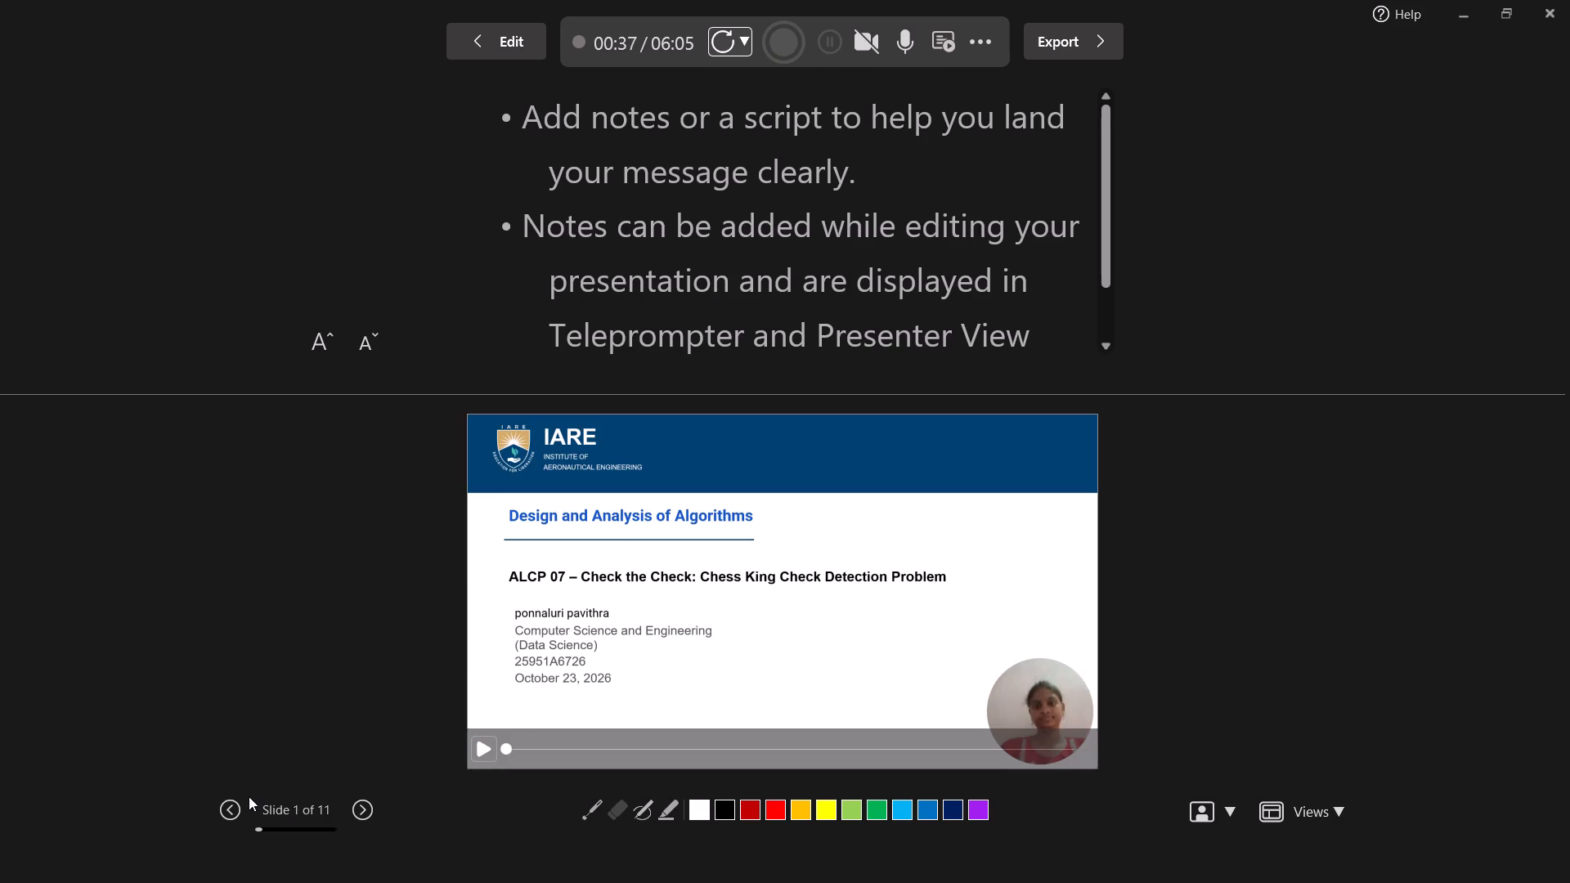
{"action": "key", "text": "Right"}
{"action": "key", "text": "Right"}
{"action": "key", "text": "Right"}
{"action": "key", "text": "Right"}
{"action": "key", "text": "Right"}
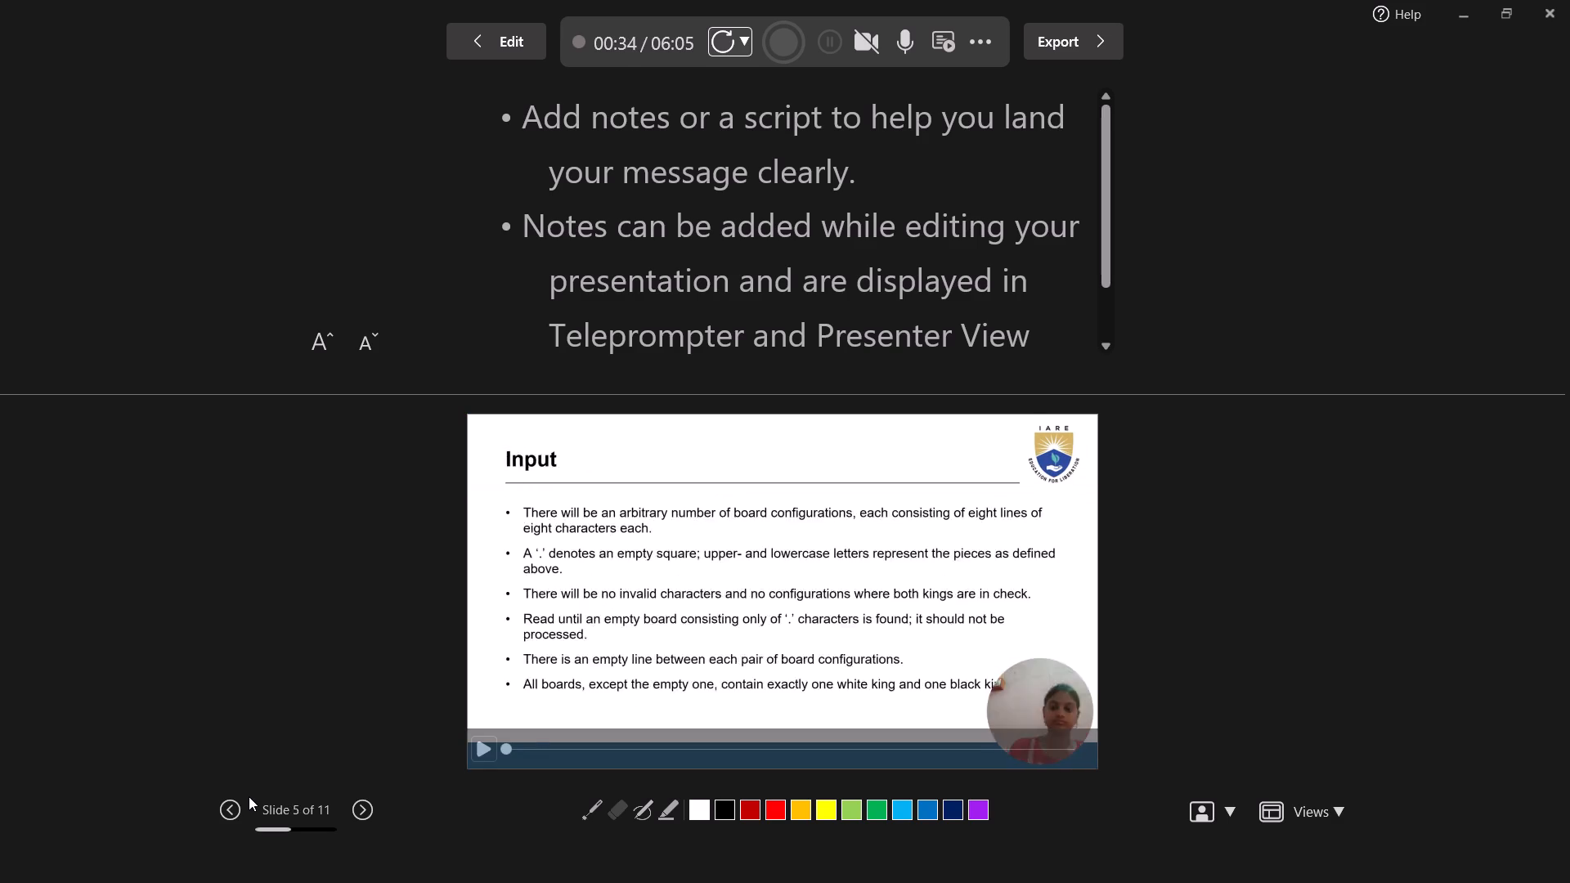
{"action": "key", "text": "Right"}
{"action": "key", "text": "Right"}
{"action": "key", "text": "Right"}
{"action": "key", "text": "Right"}
{"action": "key", "text": "Right"}
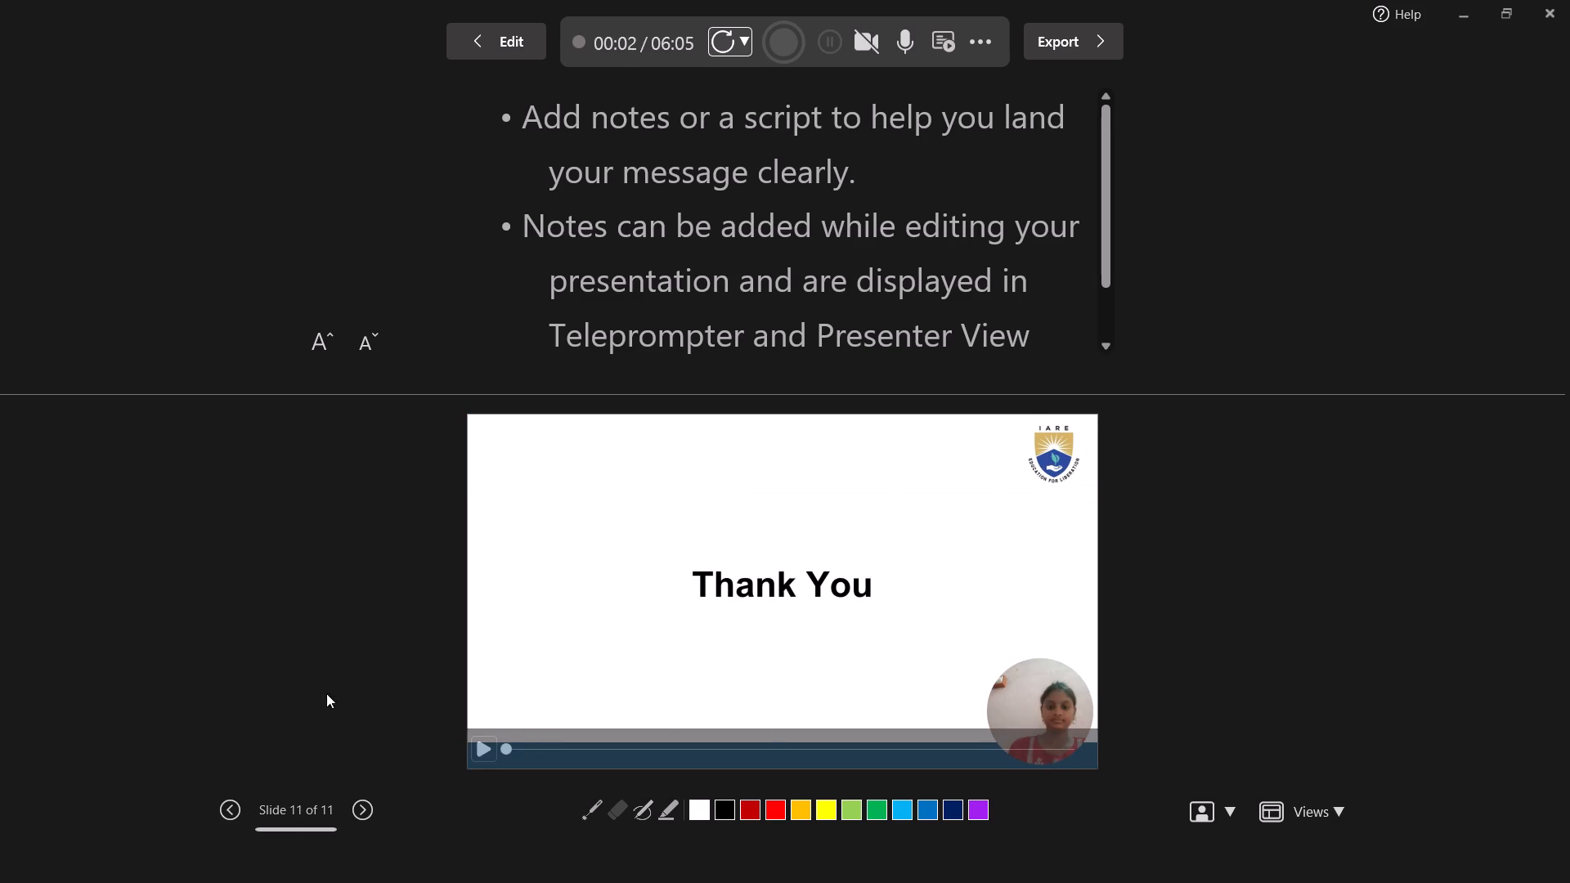
Export the recorded presentation as a Full HD (1080p) MP4 video named ALCP07_Check_the_Check (1).
{"action": "left_click", "coordinate": [1061, 32]}
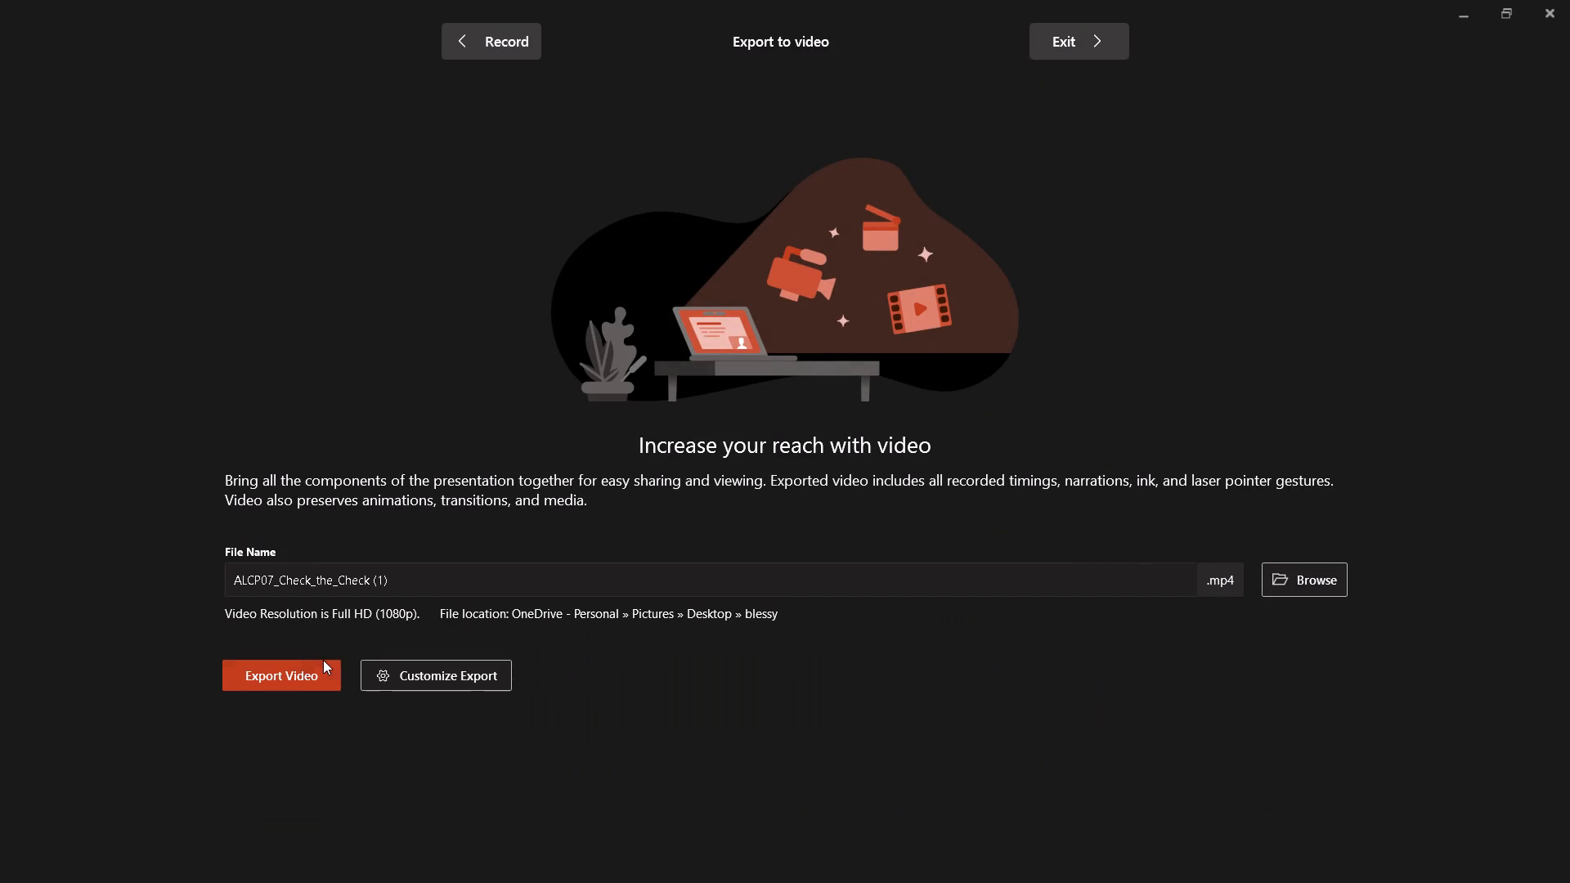
{"action": "left_click", "coordinate": [276, 674]}
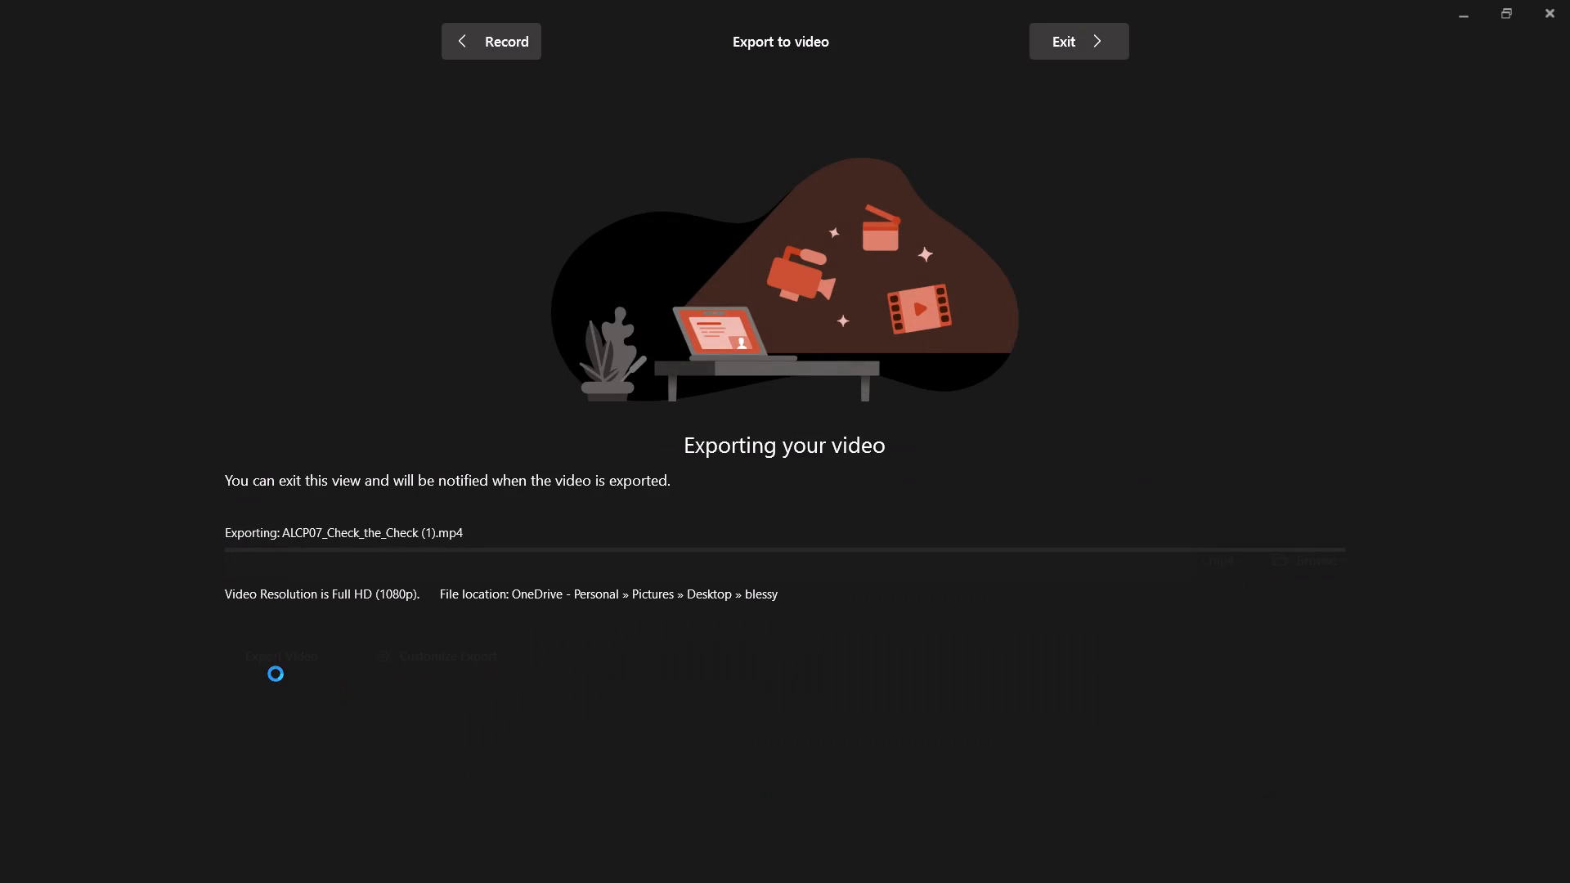
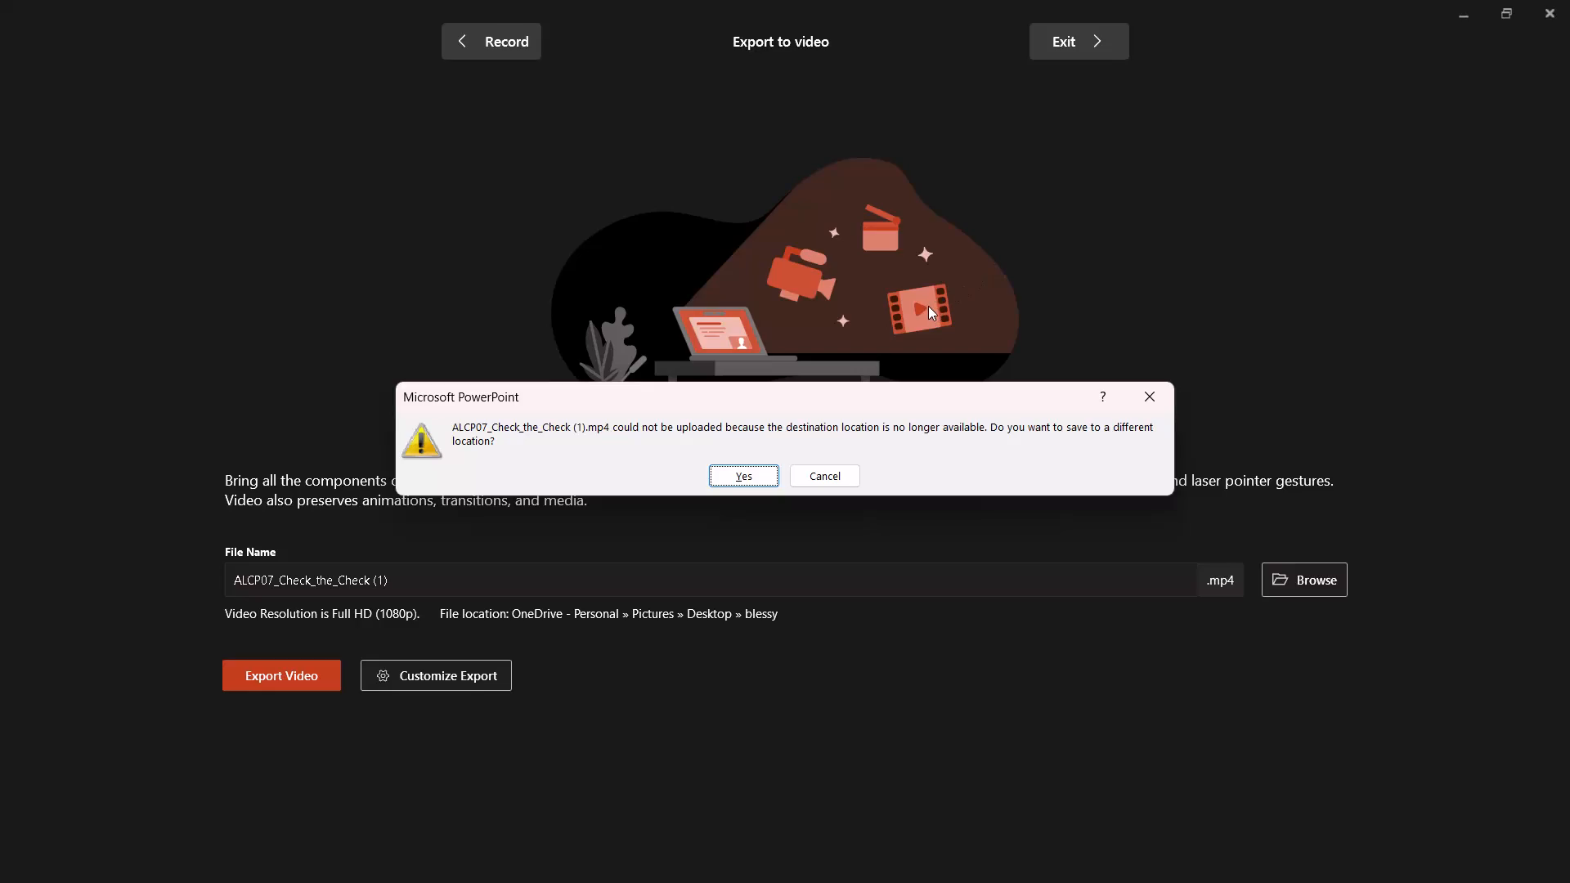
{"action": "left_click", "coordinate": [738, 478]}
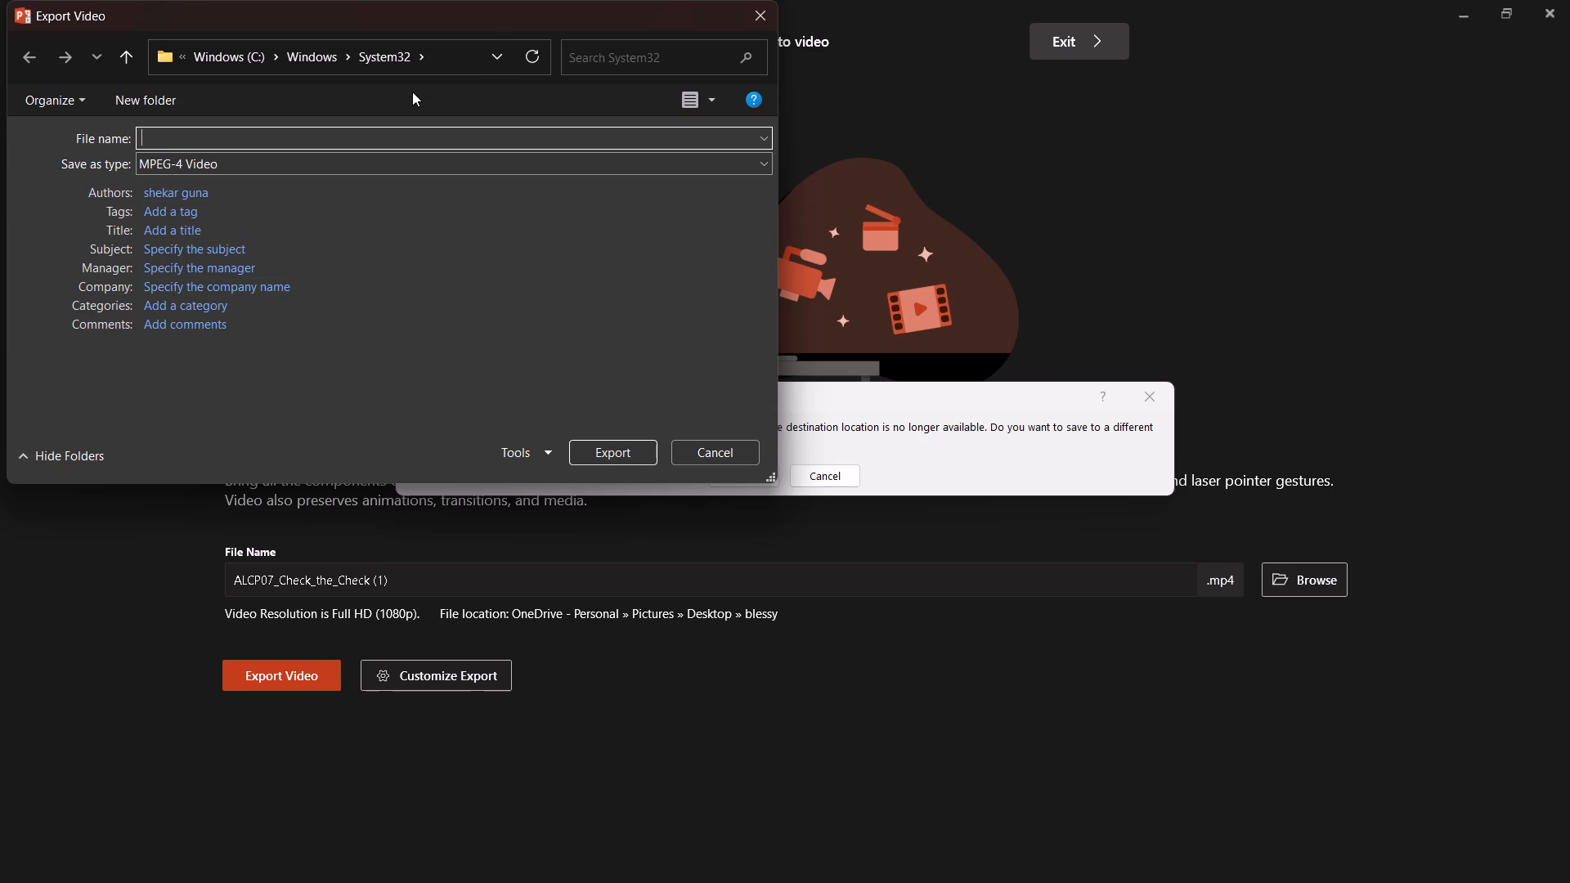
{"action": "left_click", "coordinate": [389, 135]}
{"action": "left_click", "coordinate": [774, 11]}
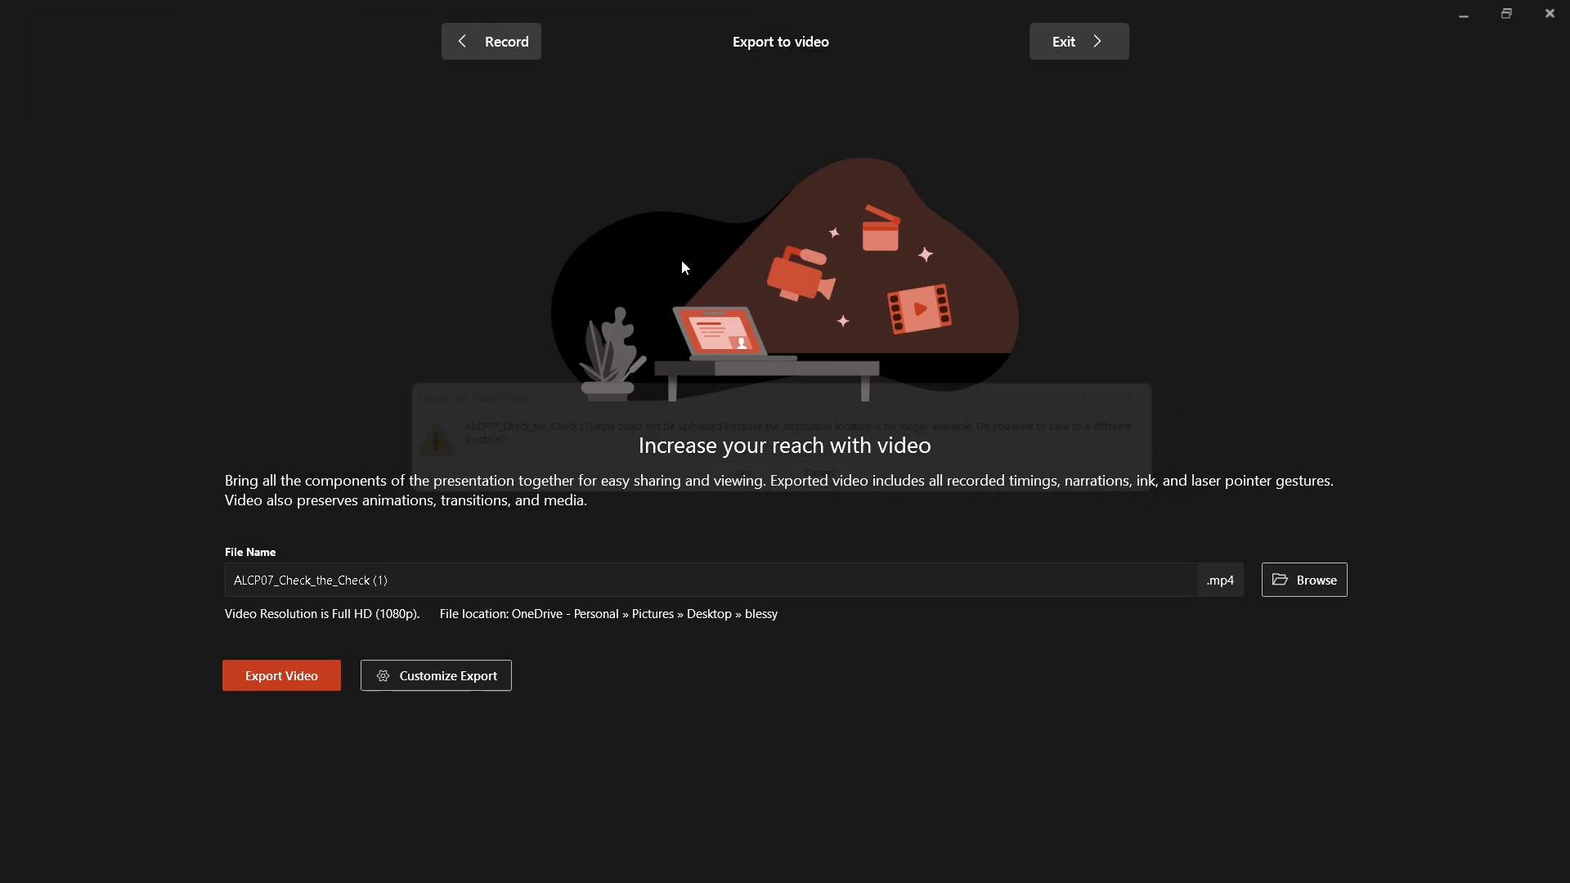
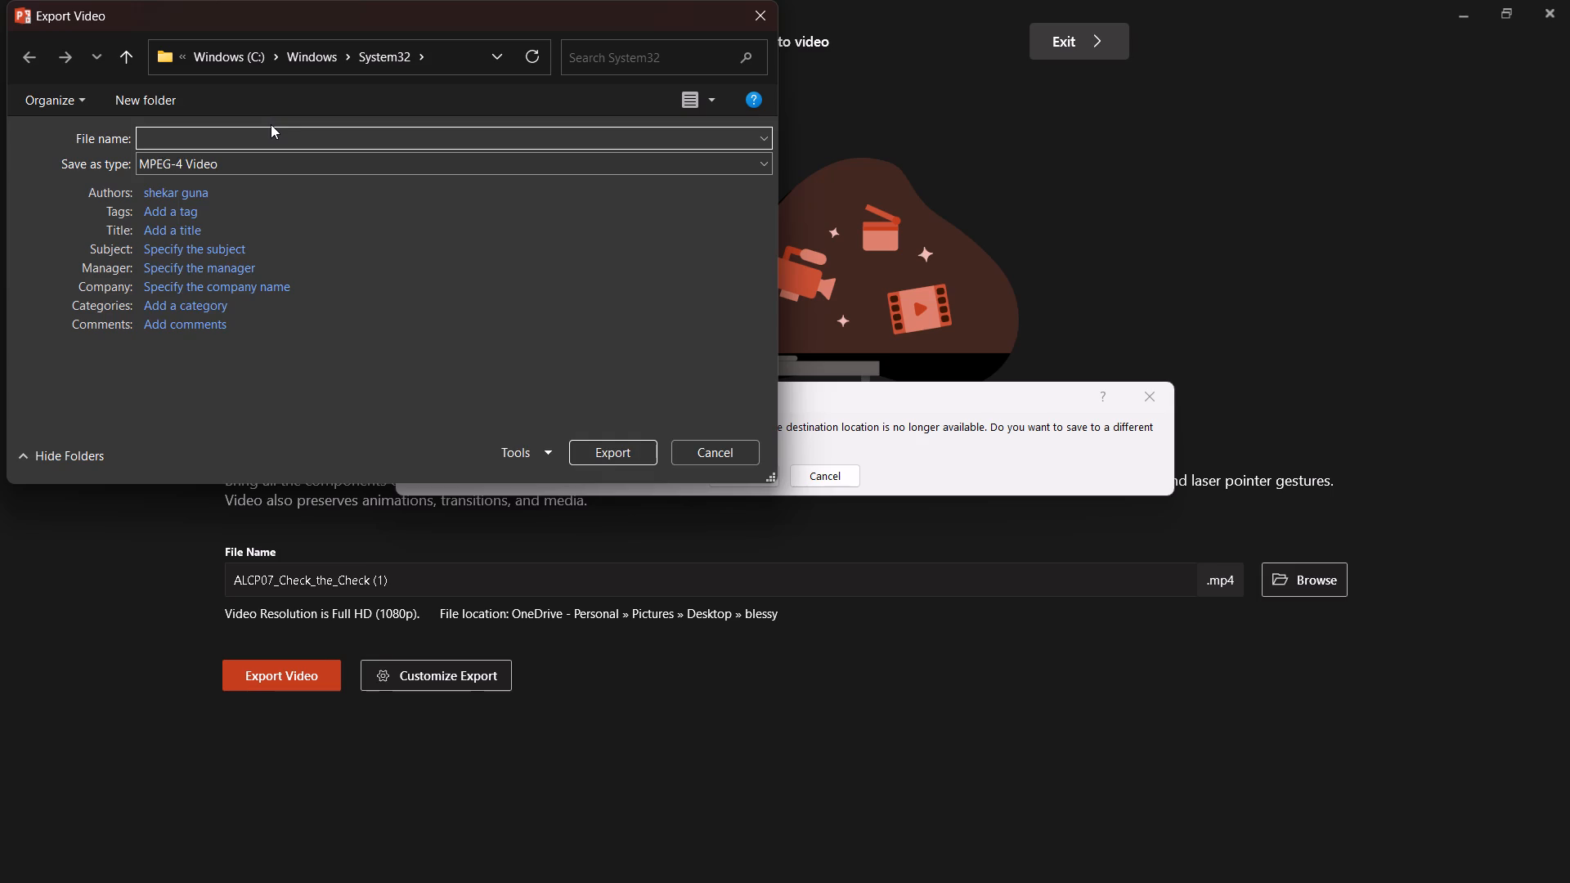
Name the exported MPEG-4 video check and save it in the Videos folder instead of System32.
{"action": "key", "text": "c"}
{"action": "key", "text": "h"}
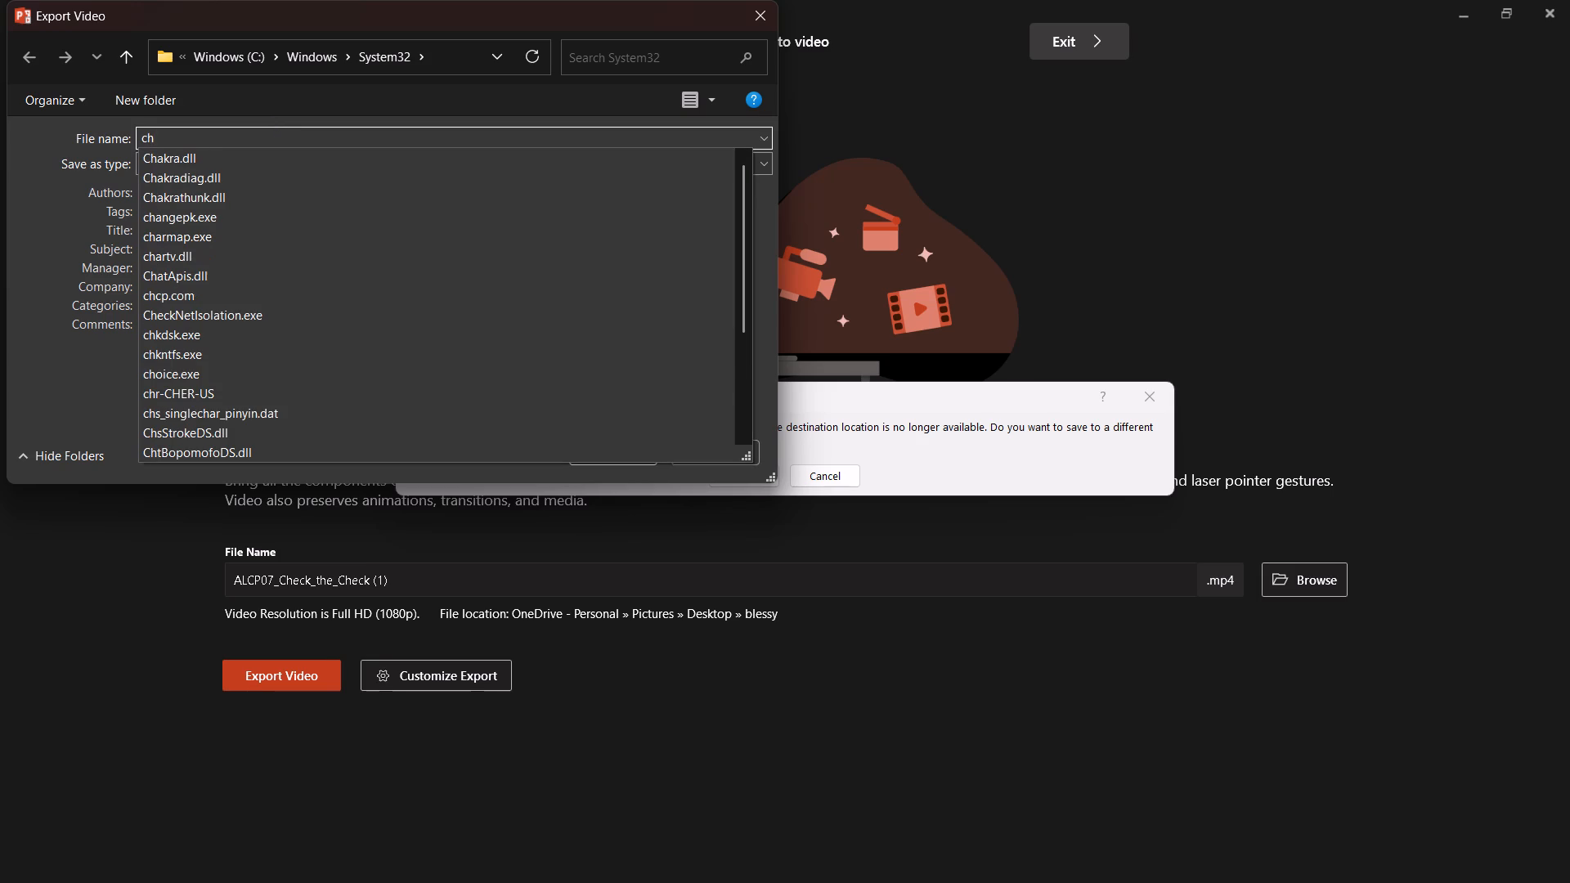
{"action": "type", "text": "eke"}
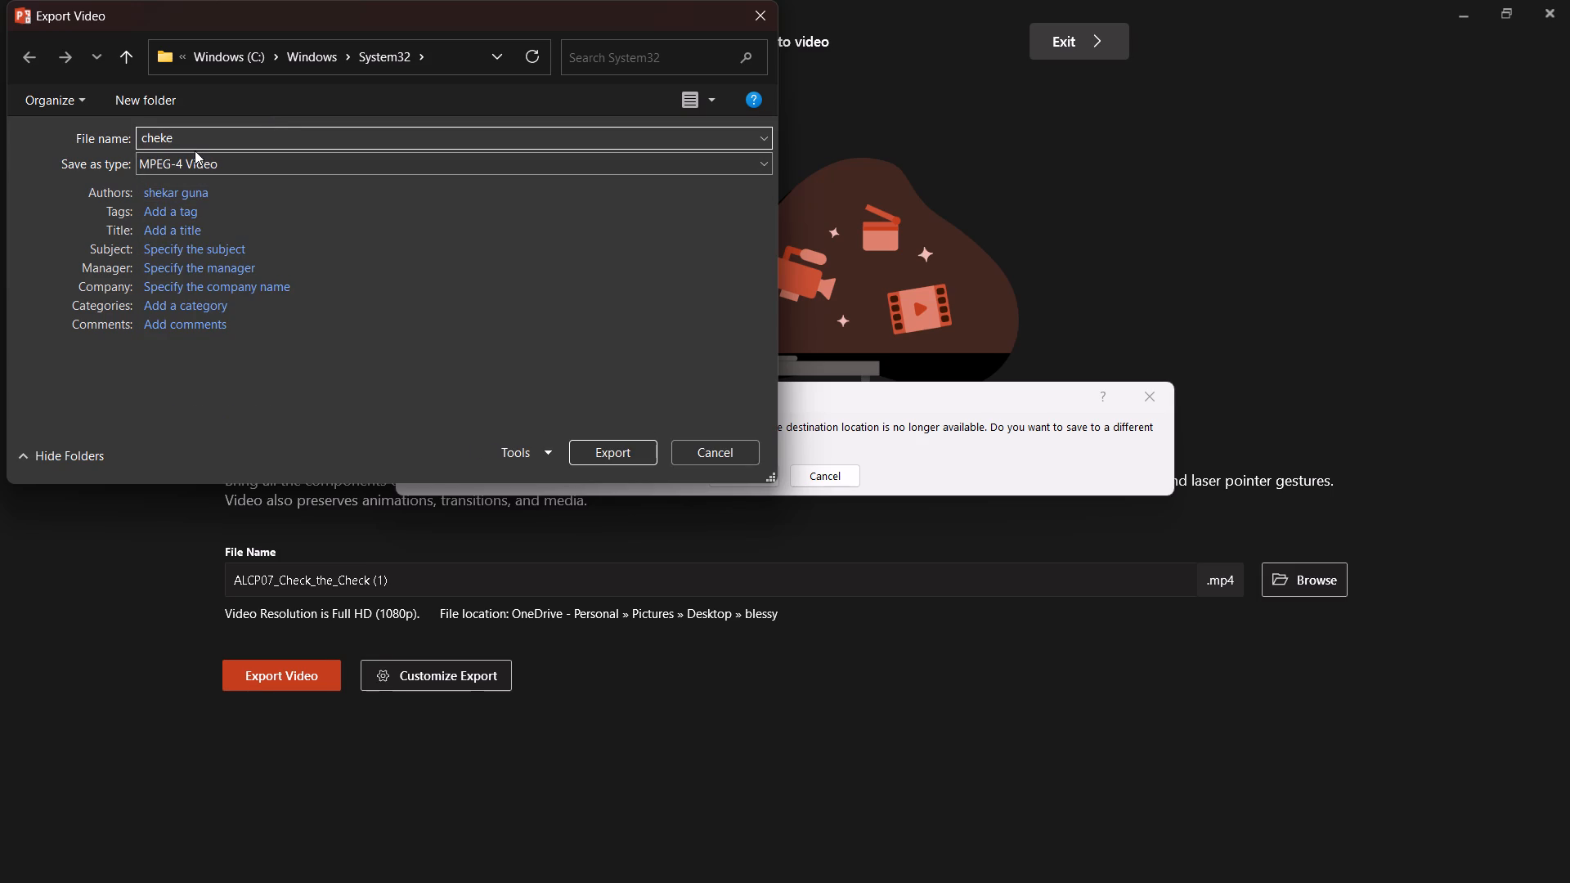
{"action": "key", "text": "BackSpace"}
{"action": "key", "text": "BackSpace"}
{"action": "type", "text": "ch"}
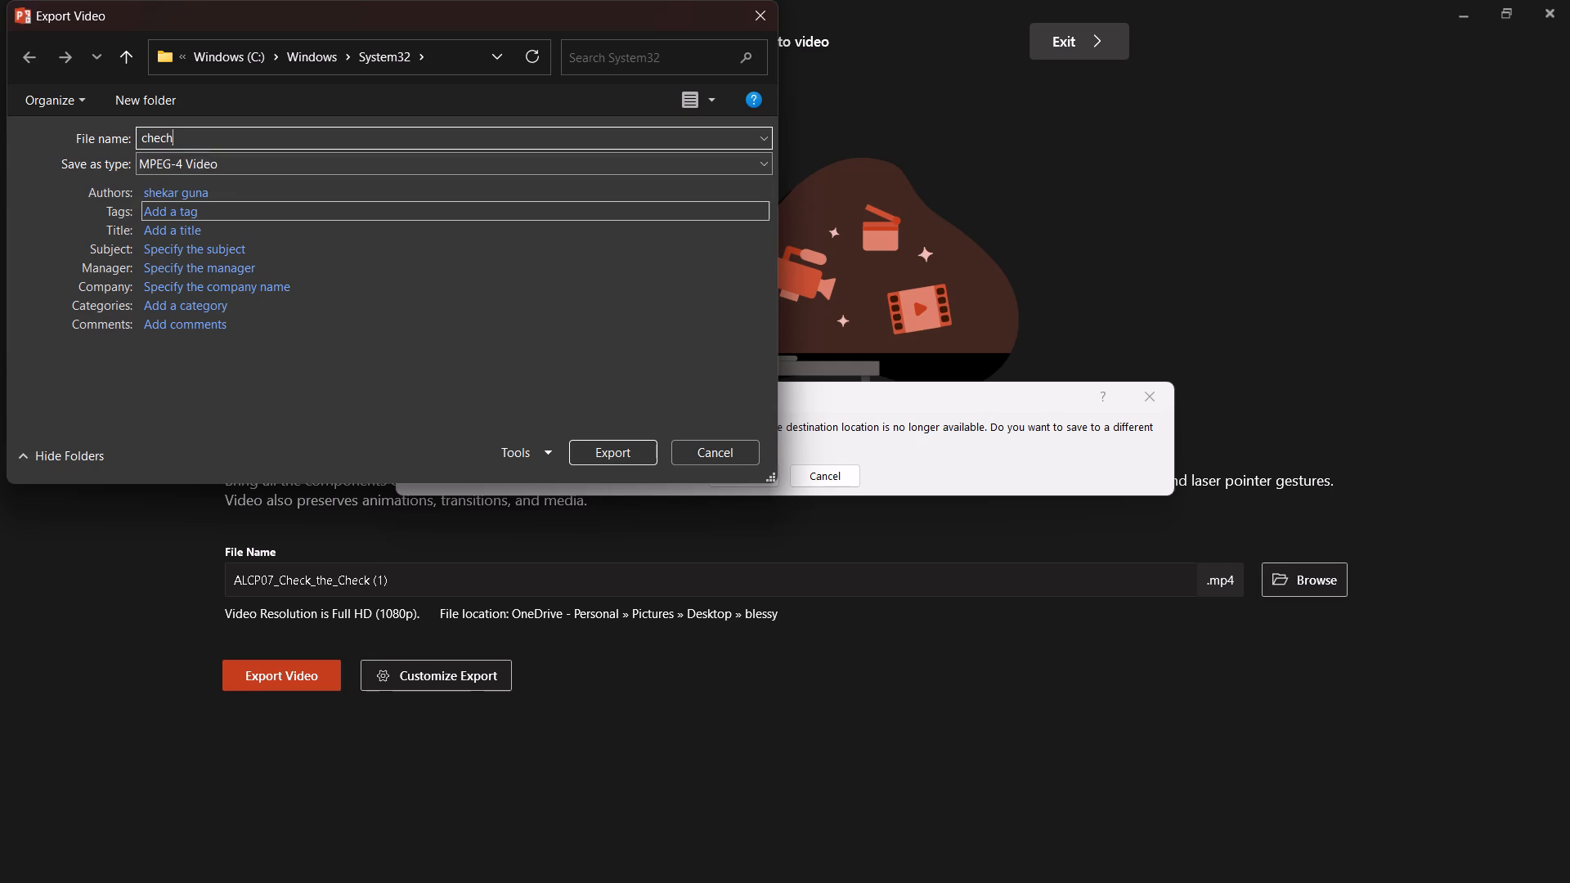
{"action": "key", "text": "BackSpace"}
{"action": "key", "text": "k"}
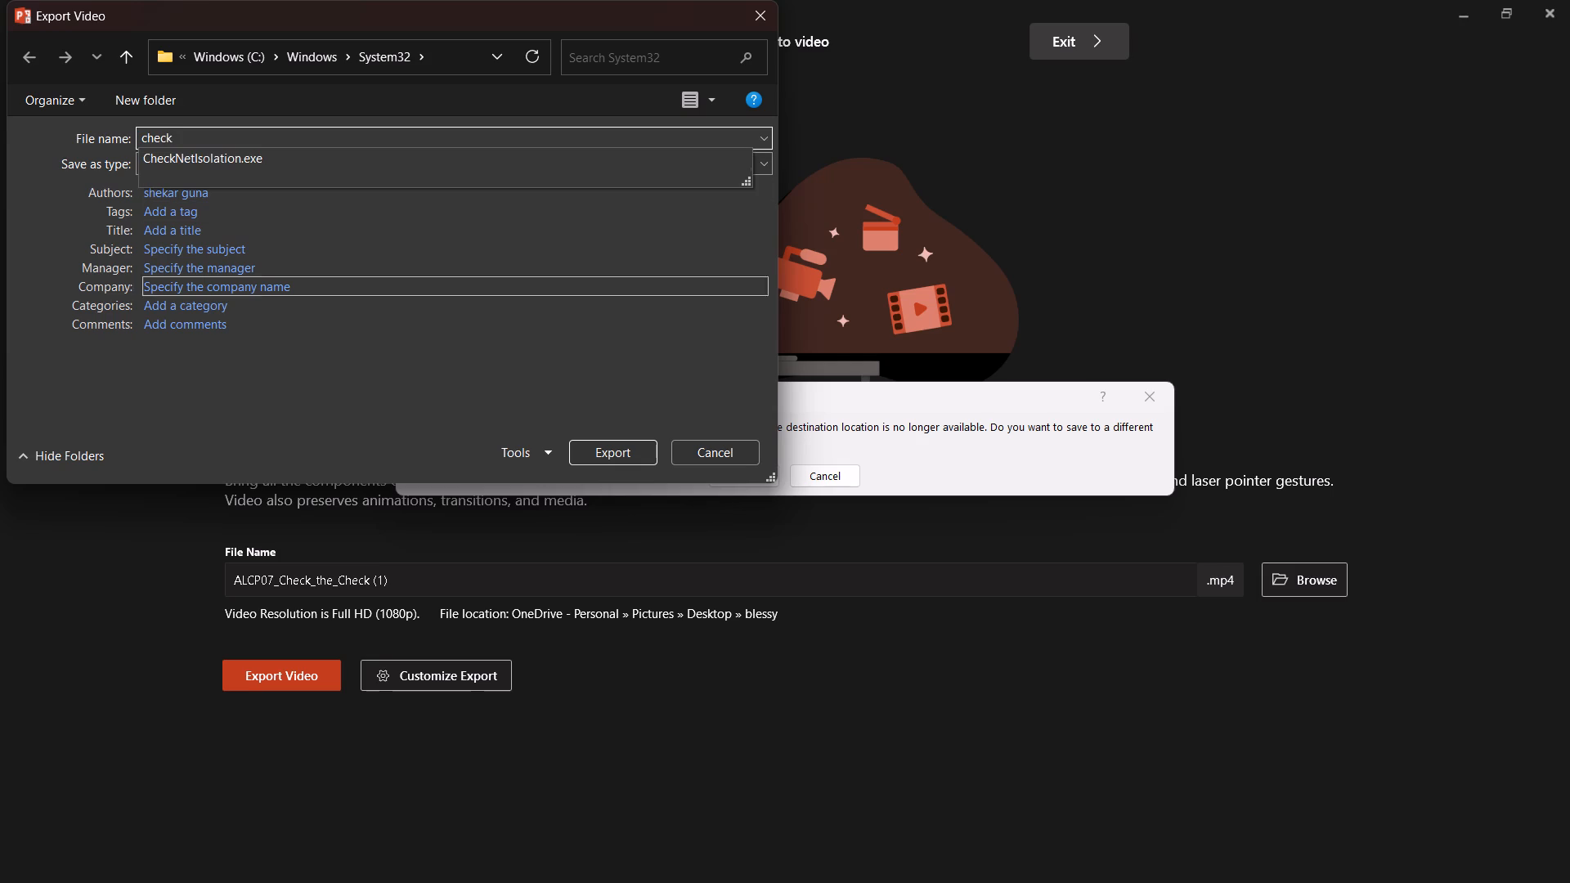
{"action": "left_click", "coordinate": [599, 455]}
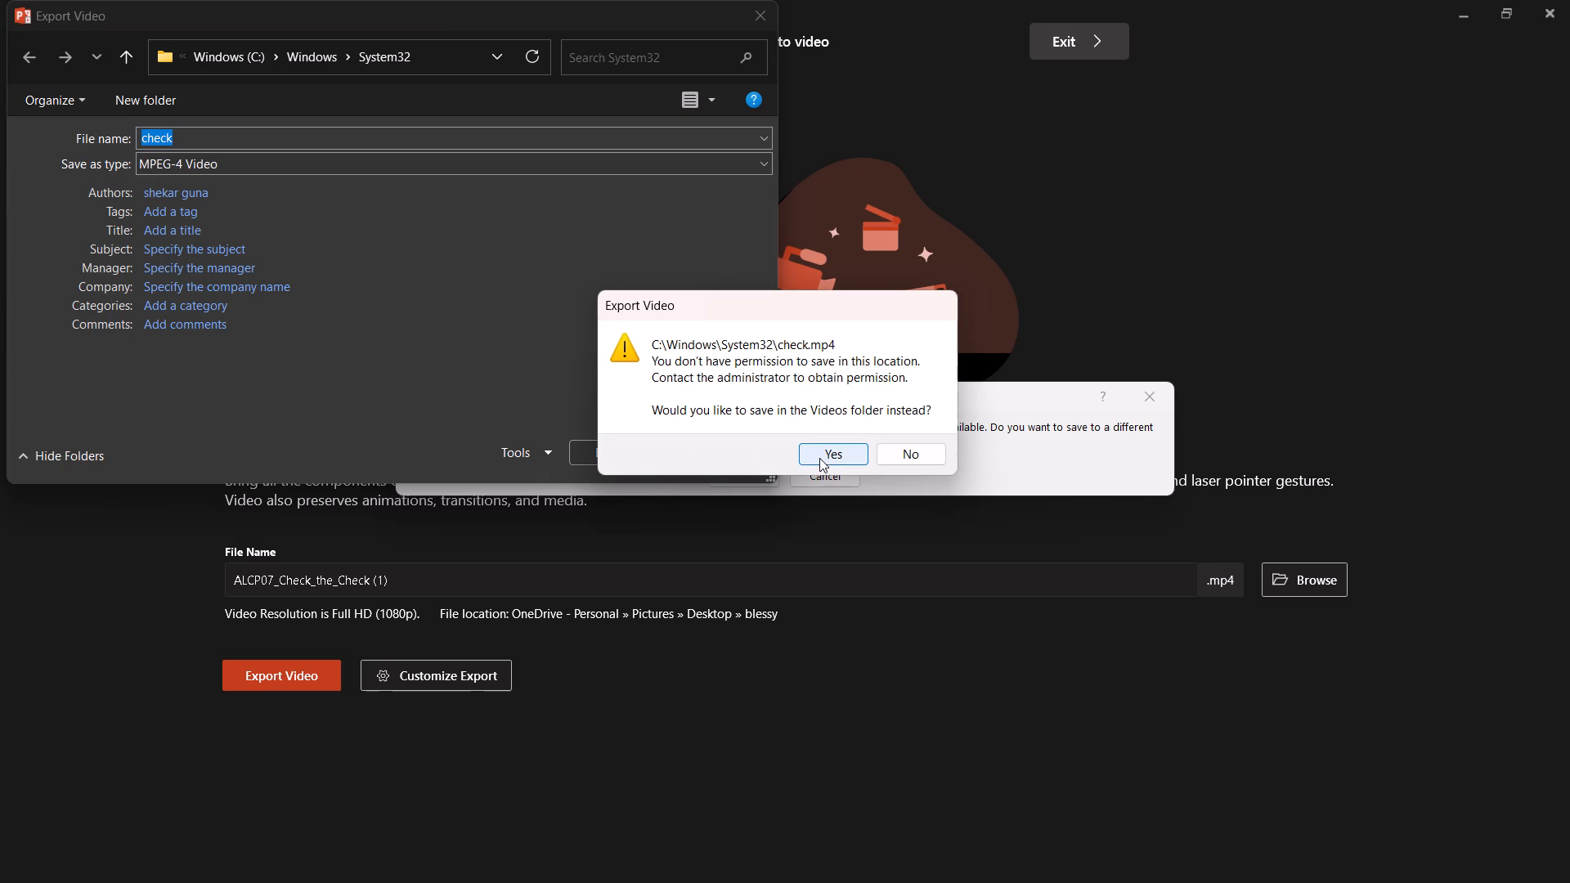
{"action": "left_click", "coordinate": [819, 458]}
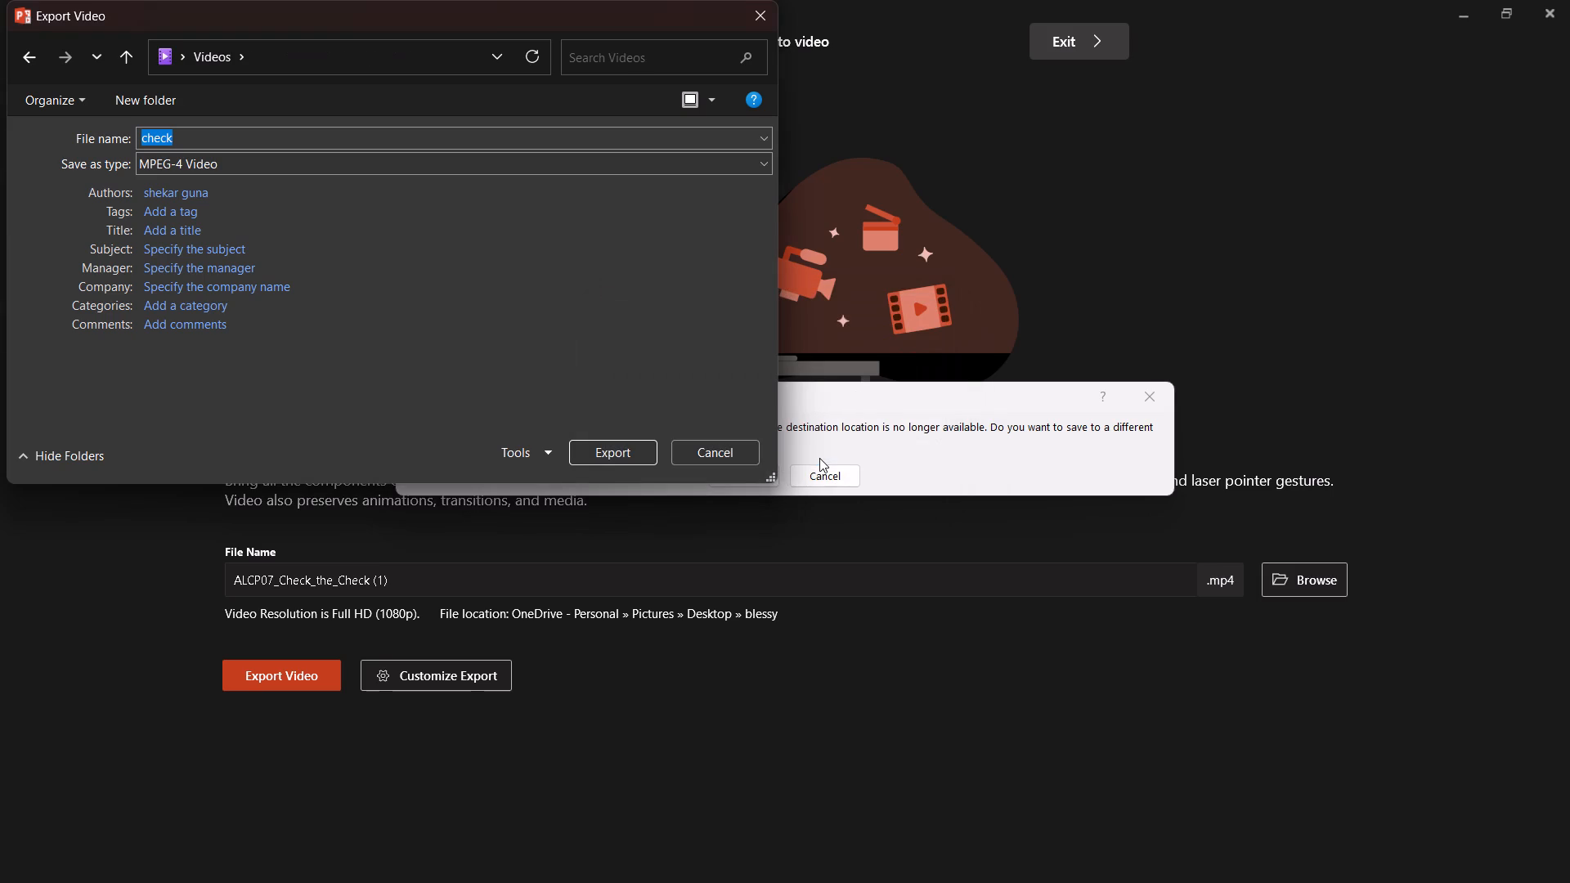
{"action": "left_click", "coordinate": [625, 447]}
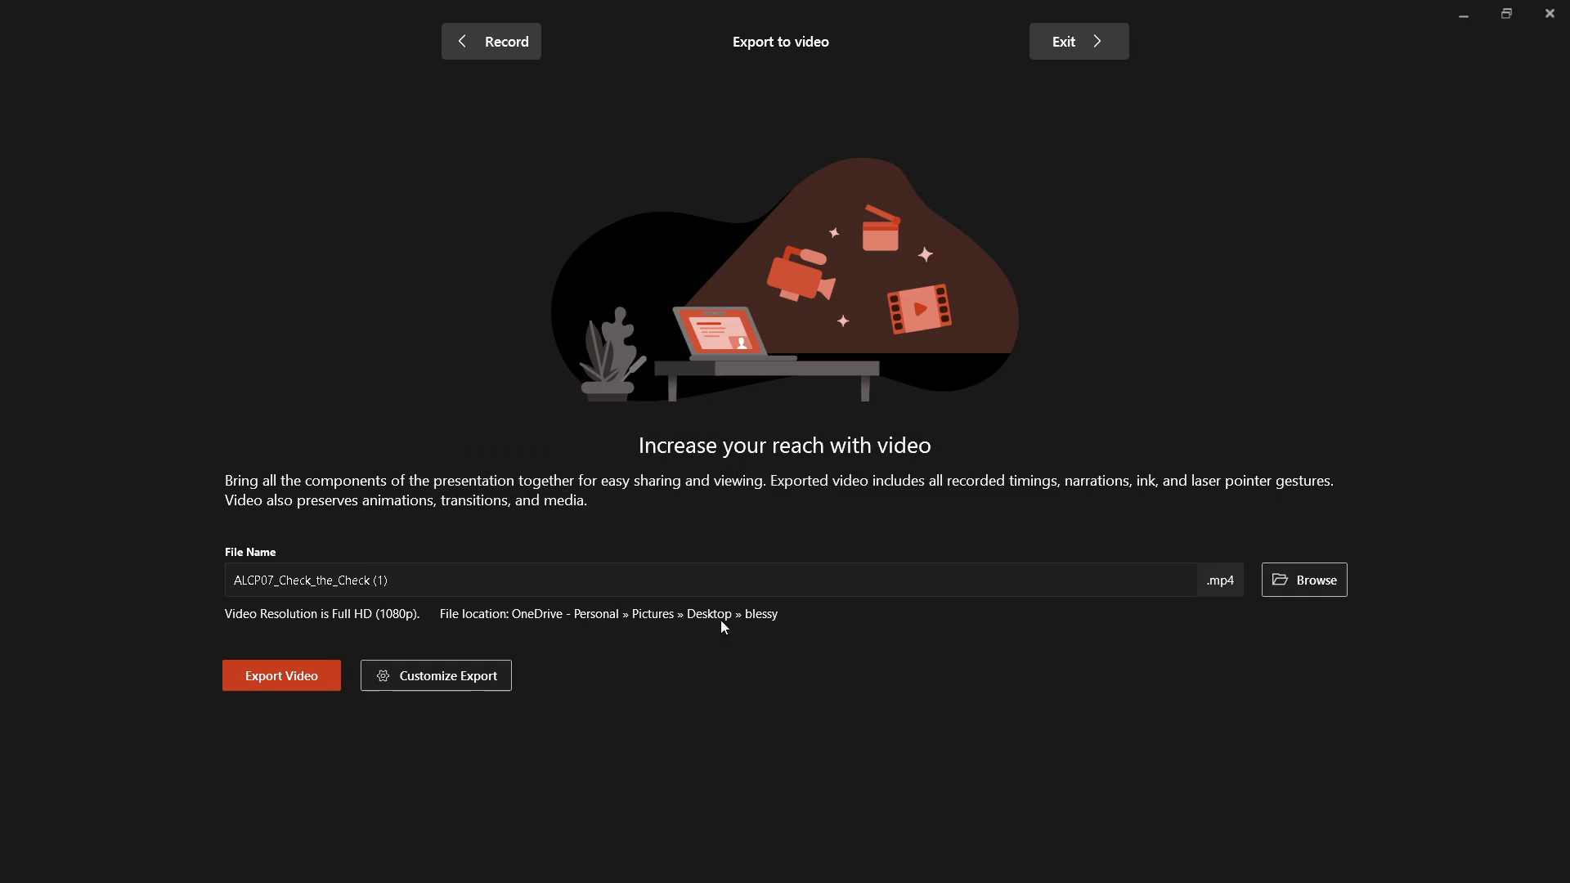
Browse for a save location for the ALCP07_Check_the_Check (1) video export.
{"action": "left_click", "coordinate": [1341, 585]}
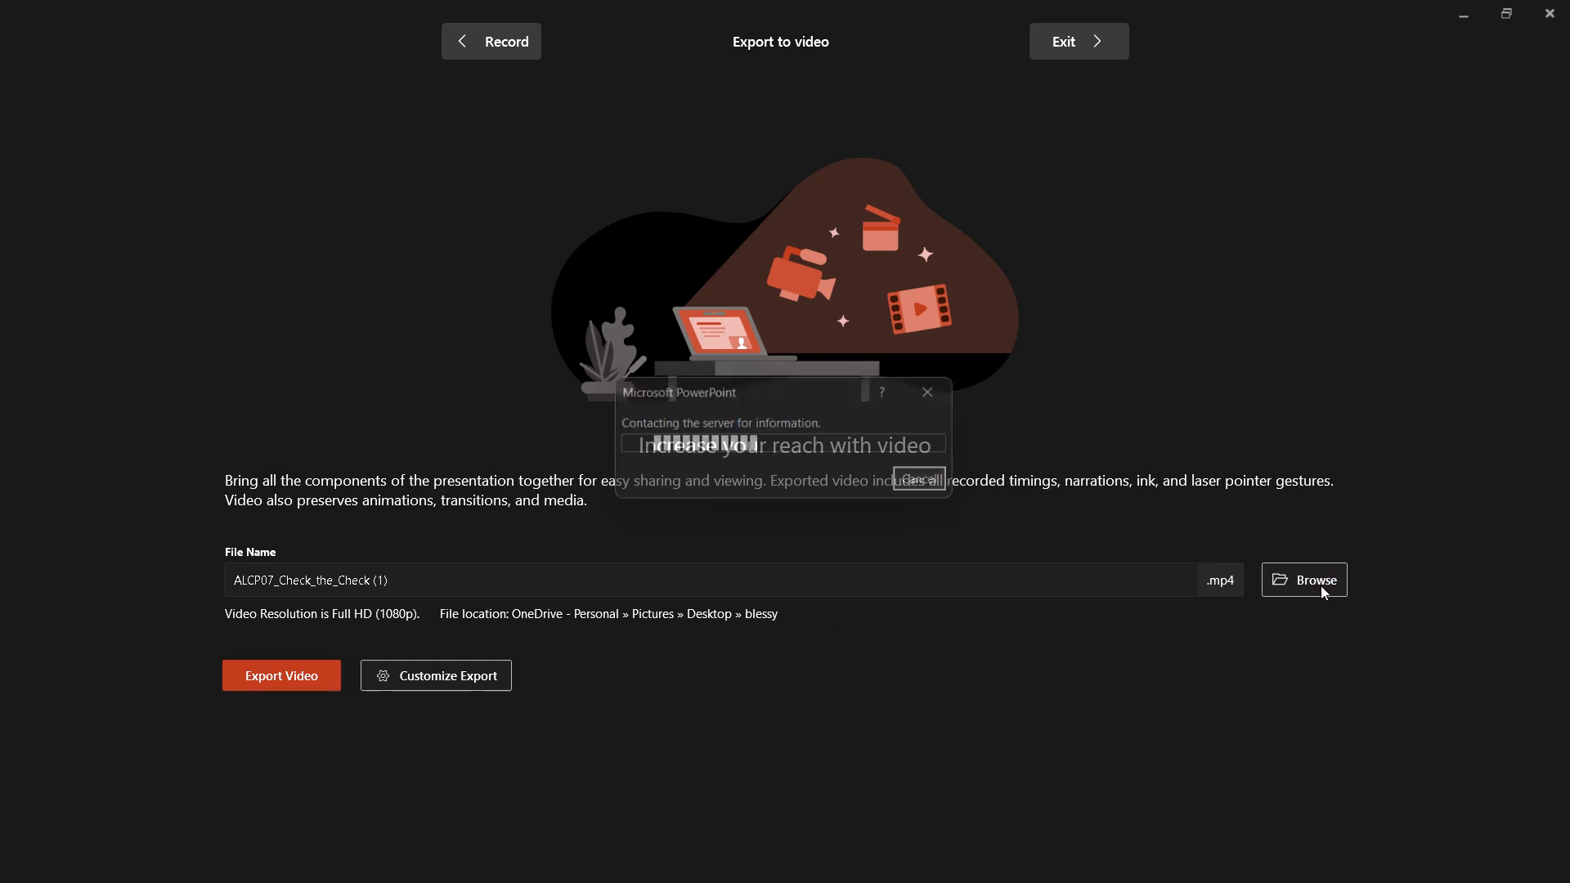
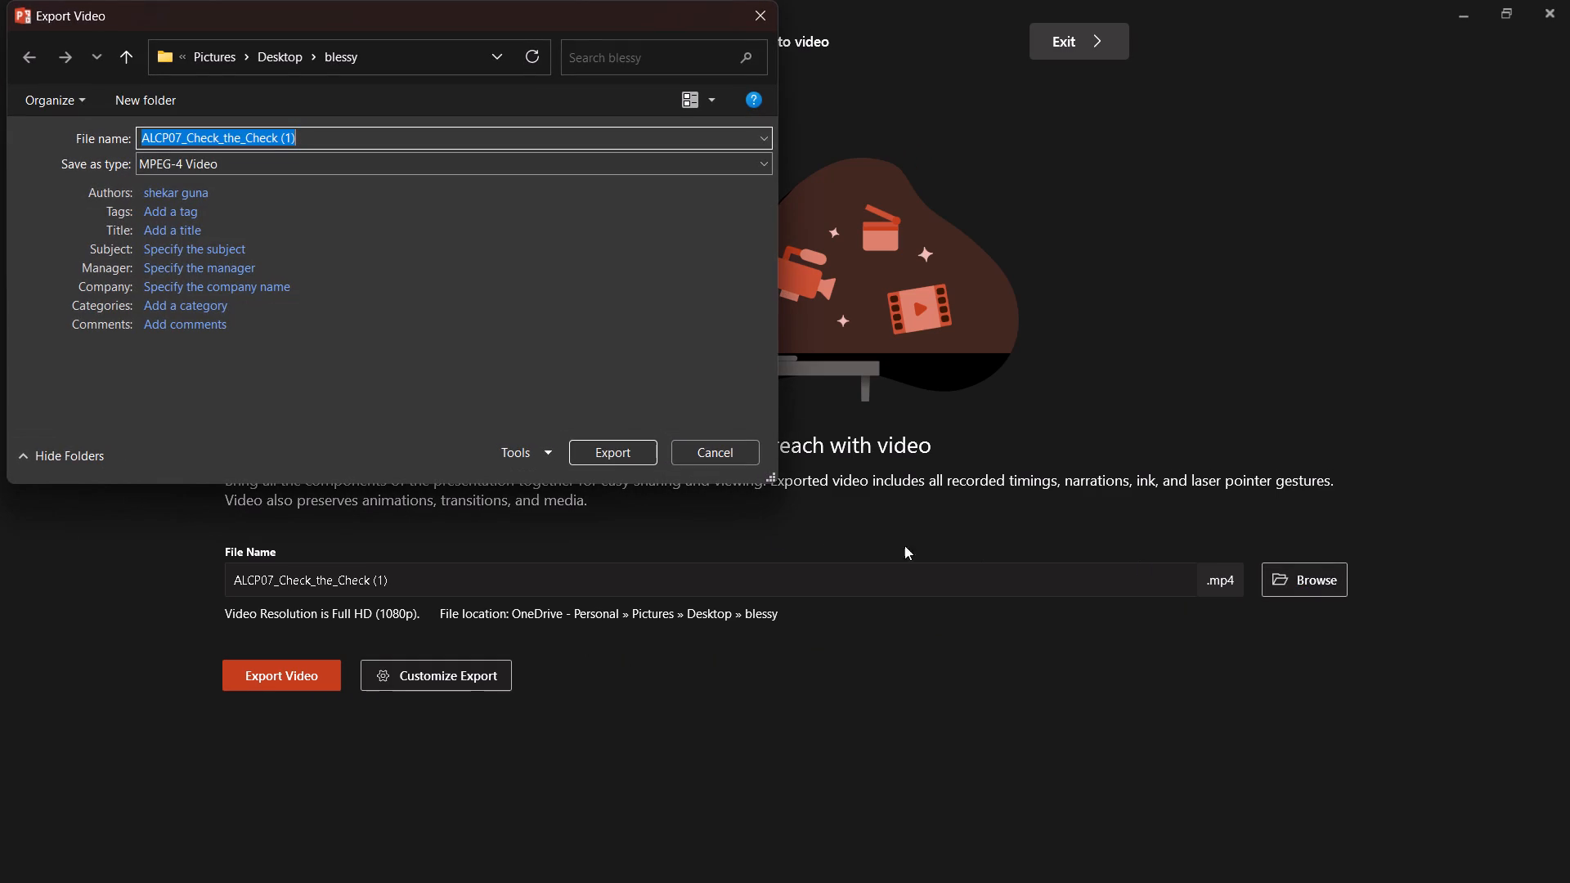
Export the presentation as the MPEG-4 video ALCP07_Check_the_Check (1) into the blessy folder.
{"action": "left_click", "coordinate": [588, 459]}
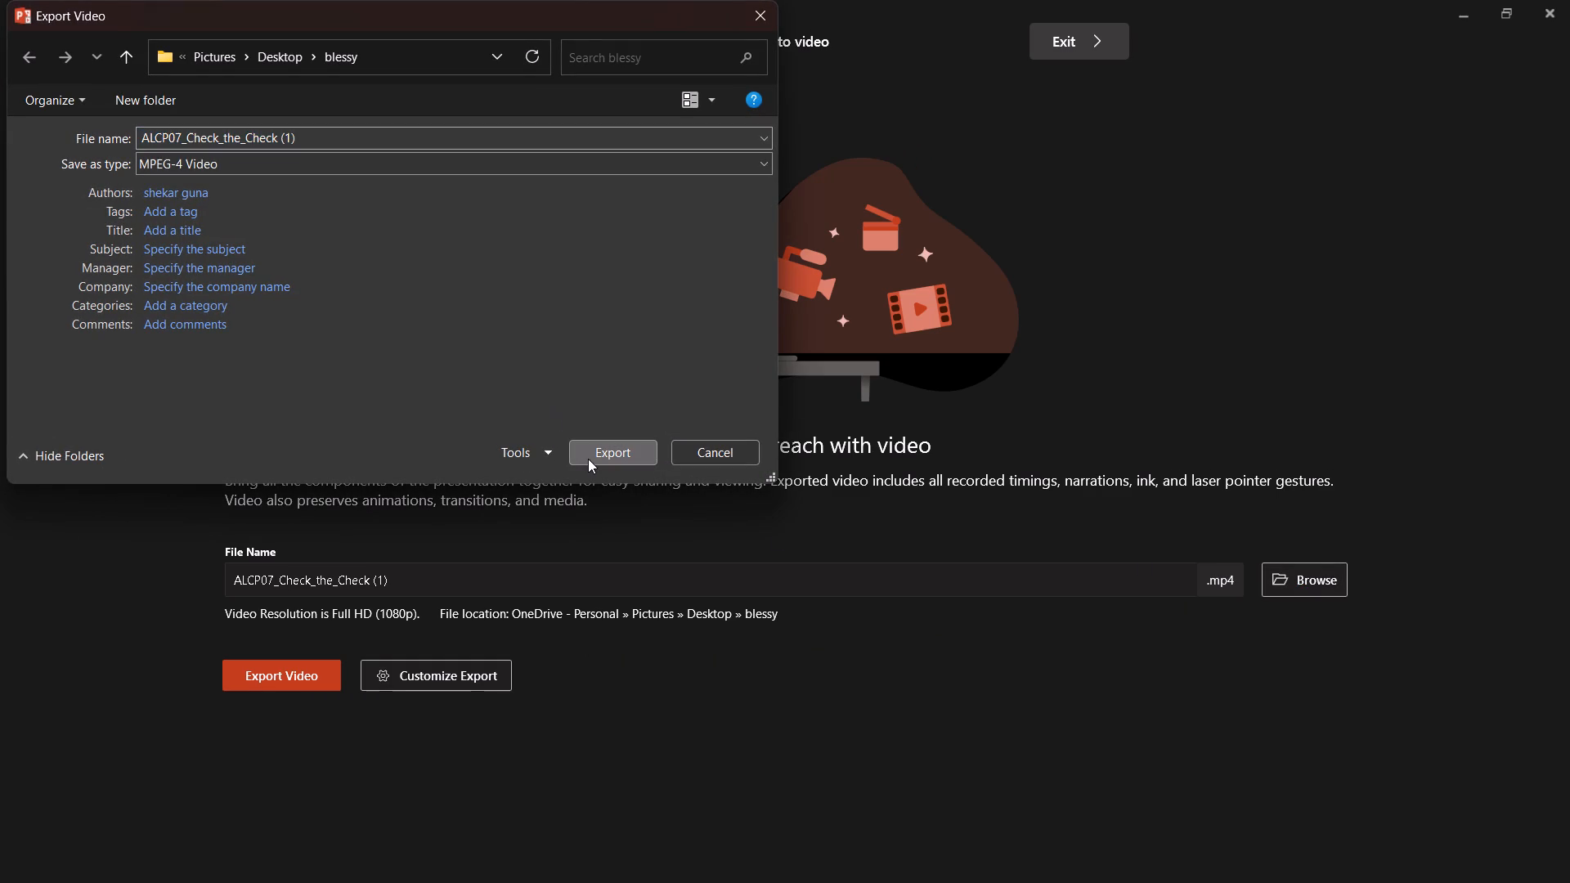
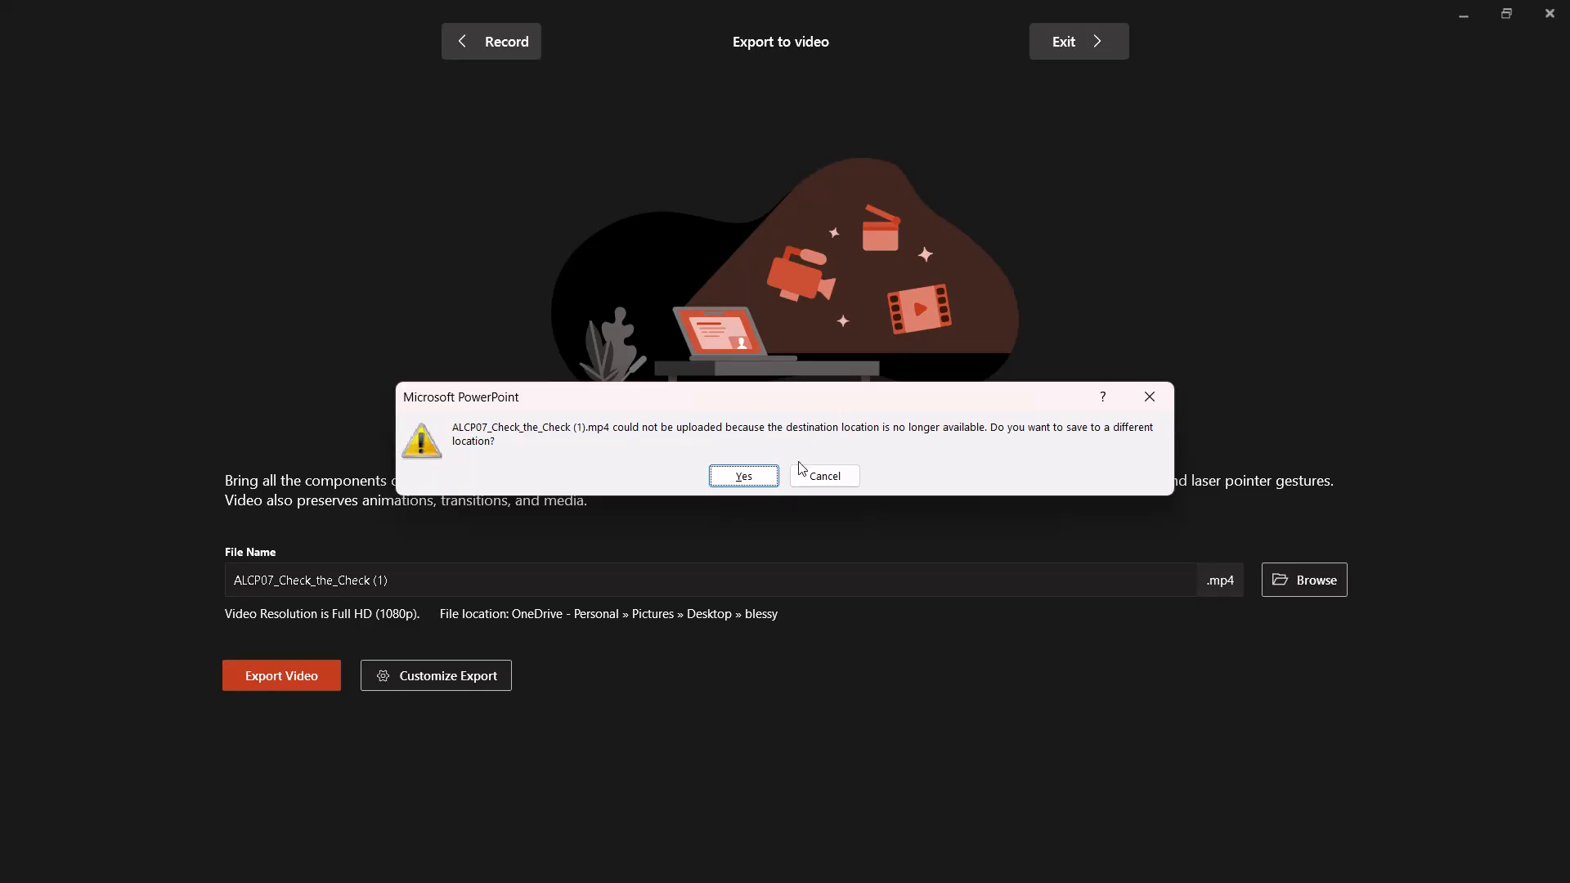
Save the exported MPEG-4 video to a different location as check.mp4 in the Videos folder, replacing the existing file.
{"action": "left_click", "coordinate": [741, 482]}
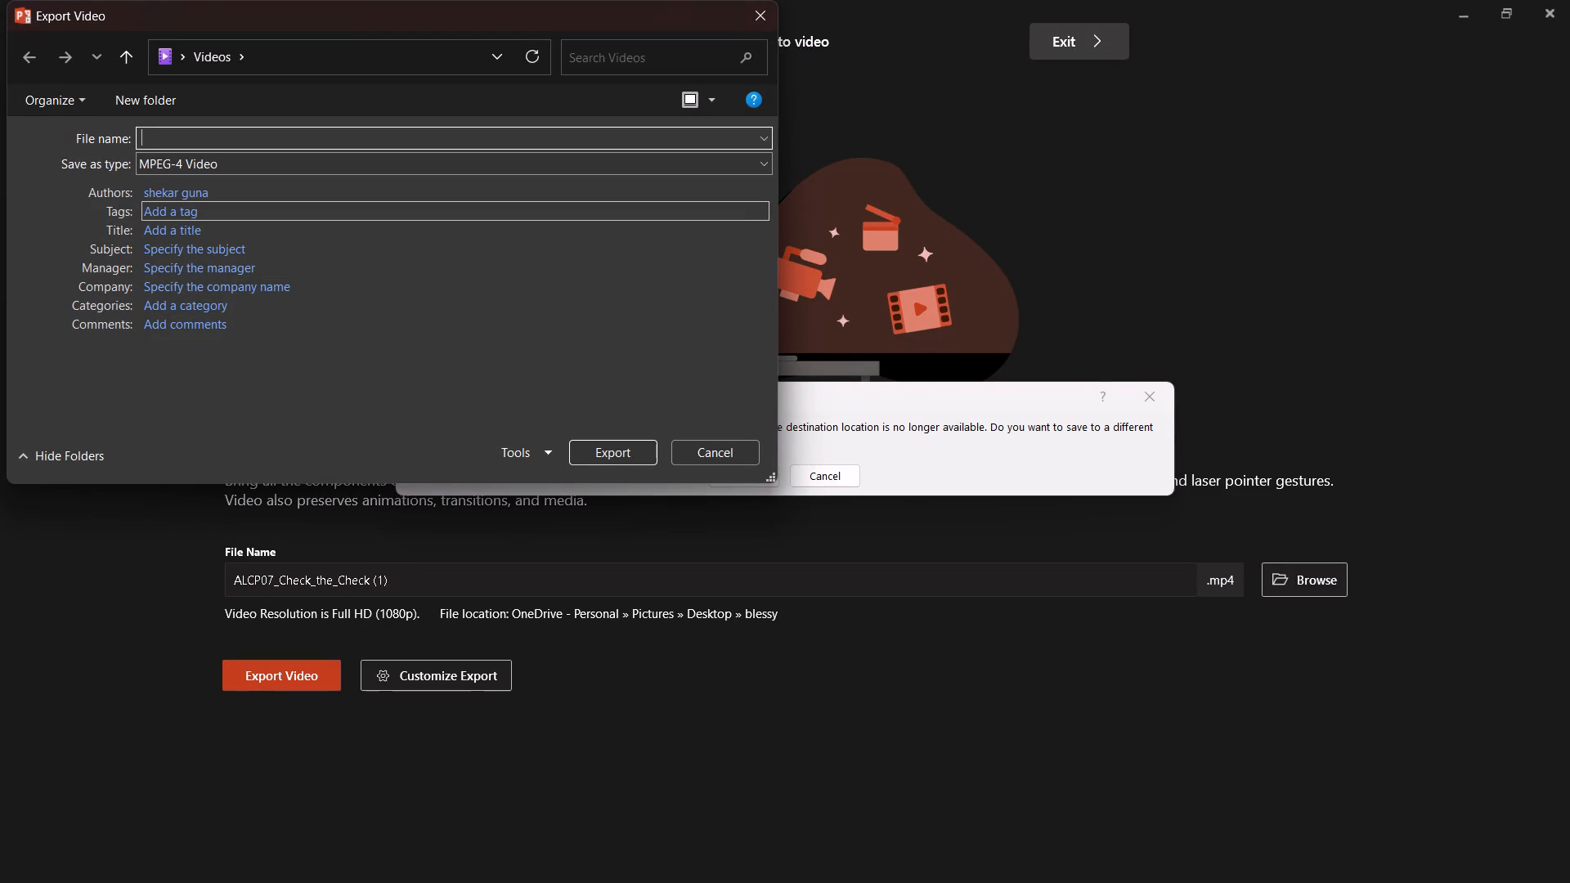
{"action": "left_click", "coordinate": [193, 196]}
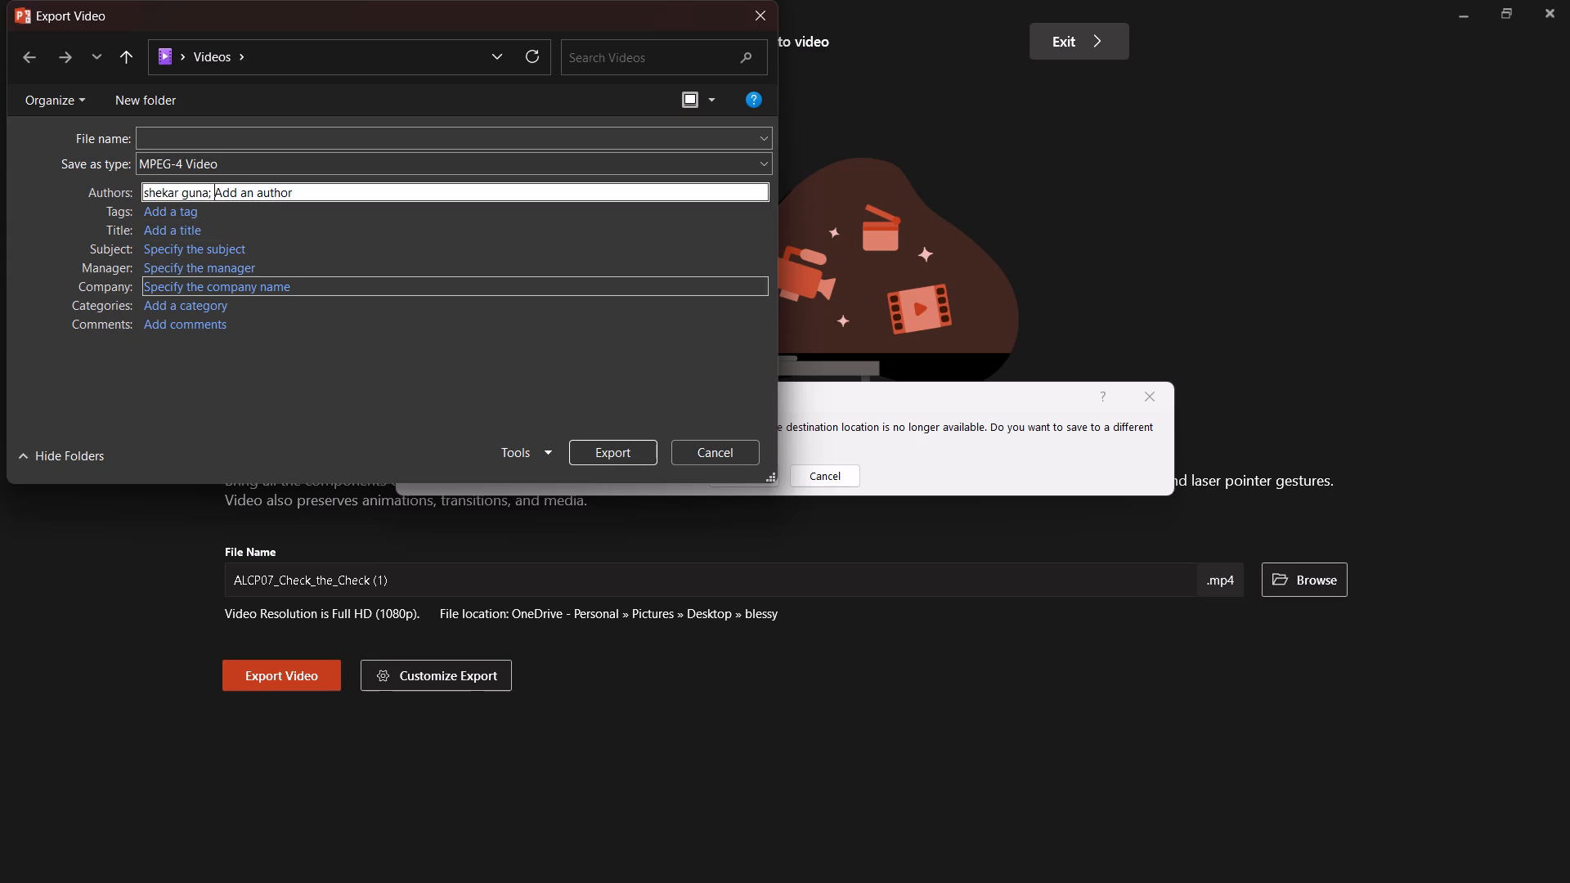
{"action": "left_click", "coordinate": [274, 141]}
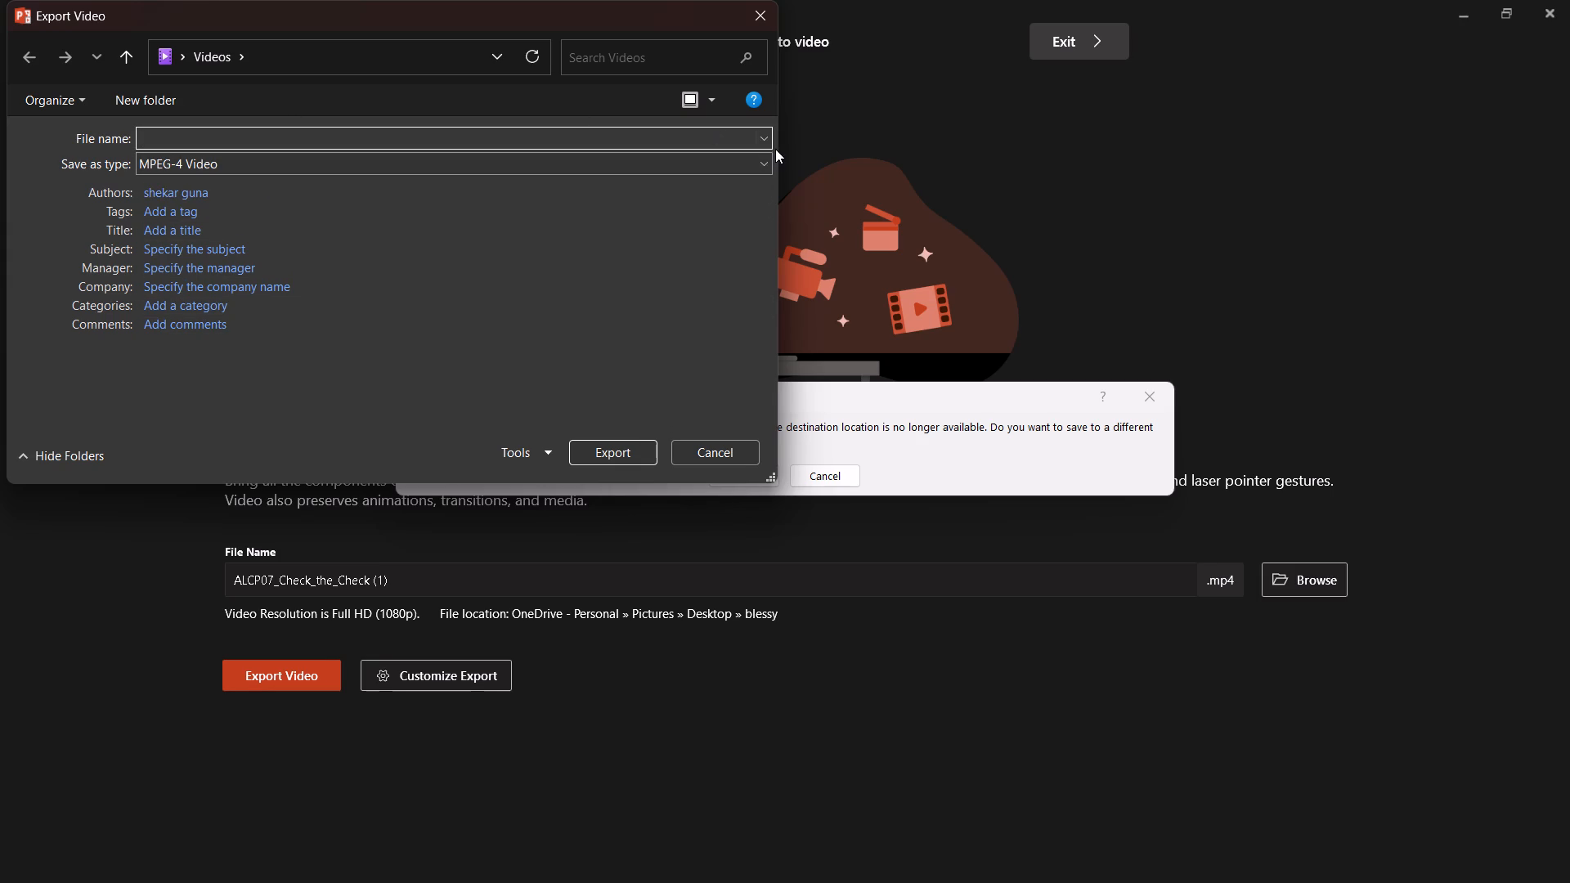
{"action": "left_click", "coordinate": [754, 138]}
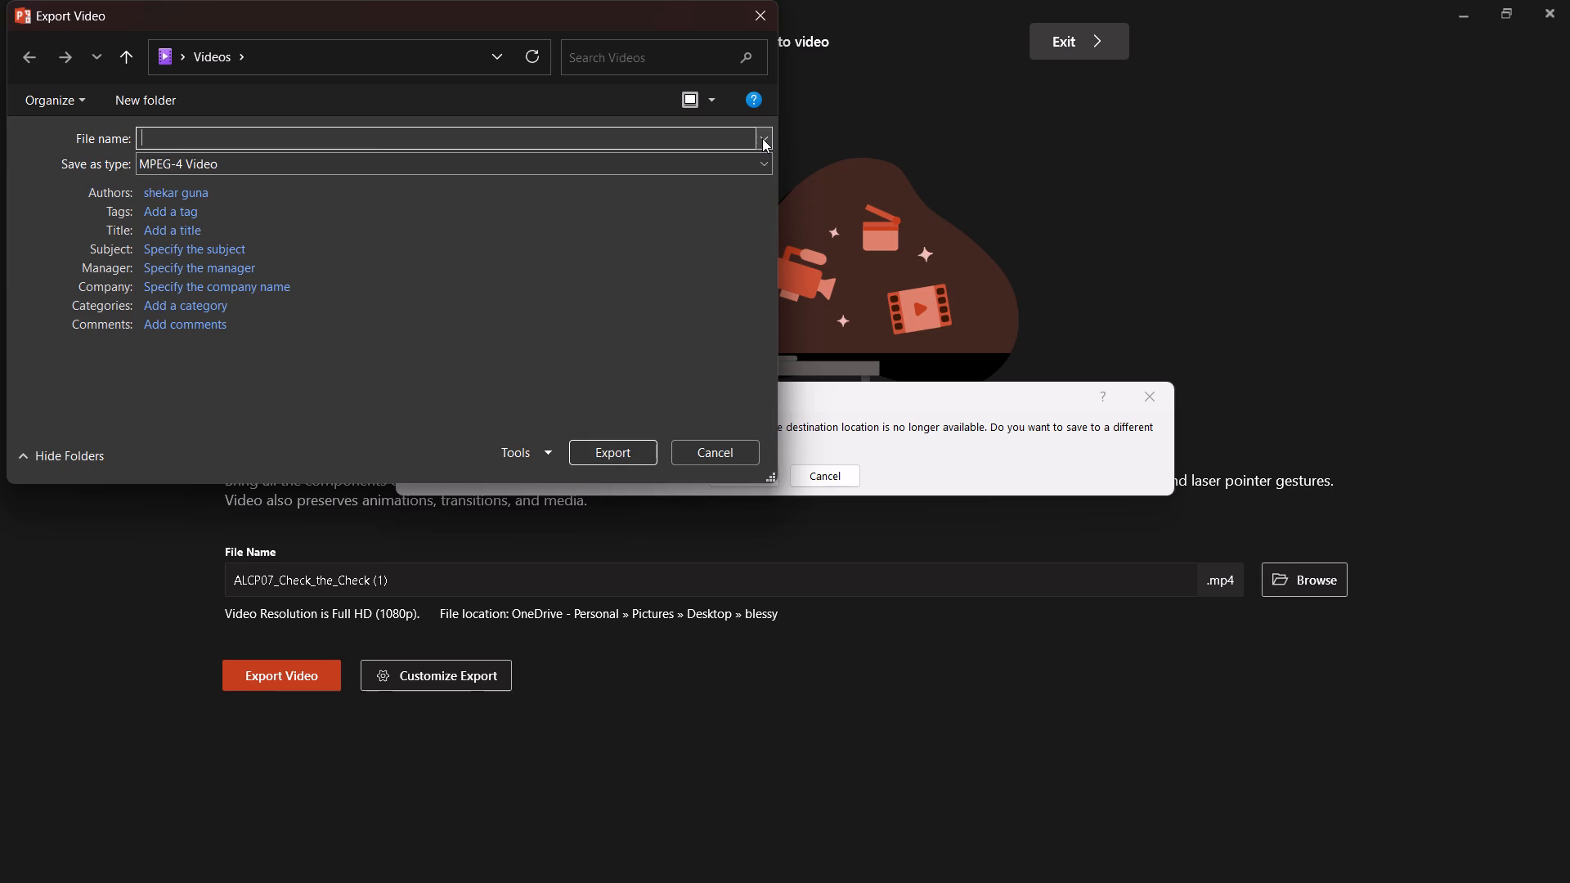
{"action": "left_click", "coordinate": [762, 138]}
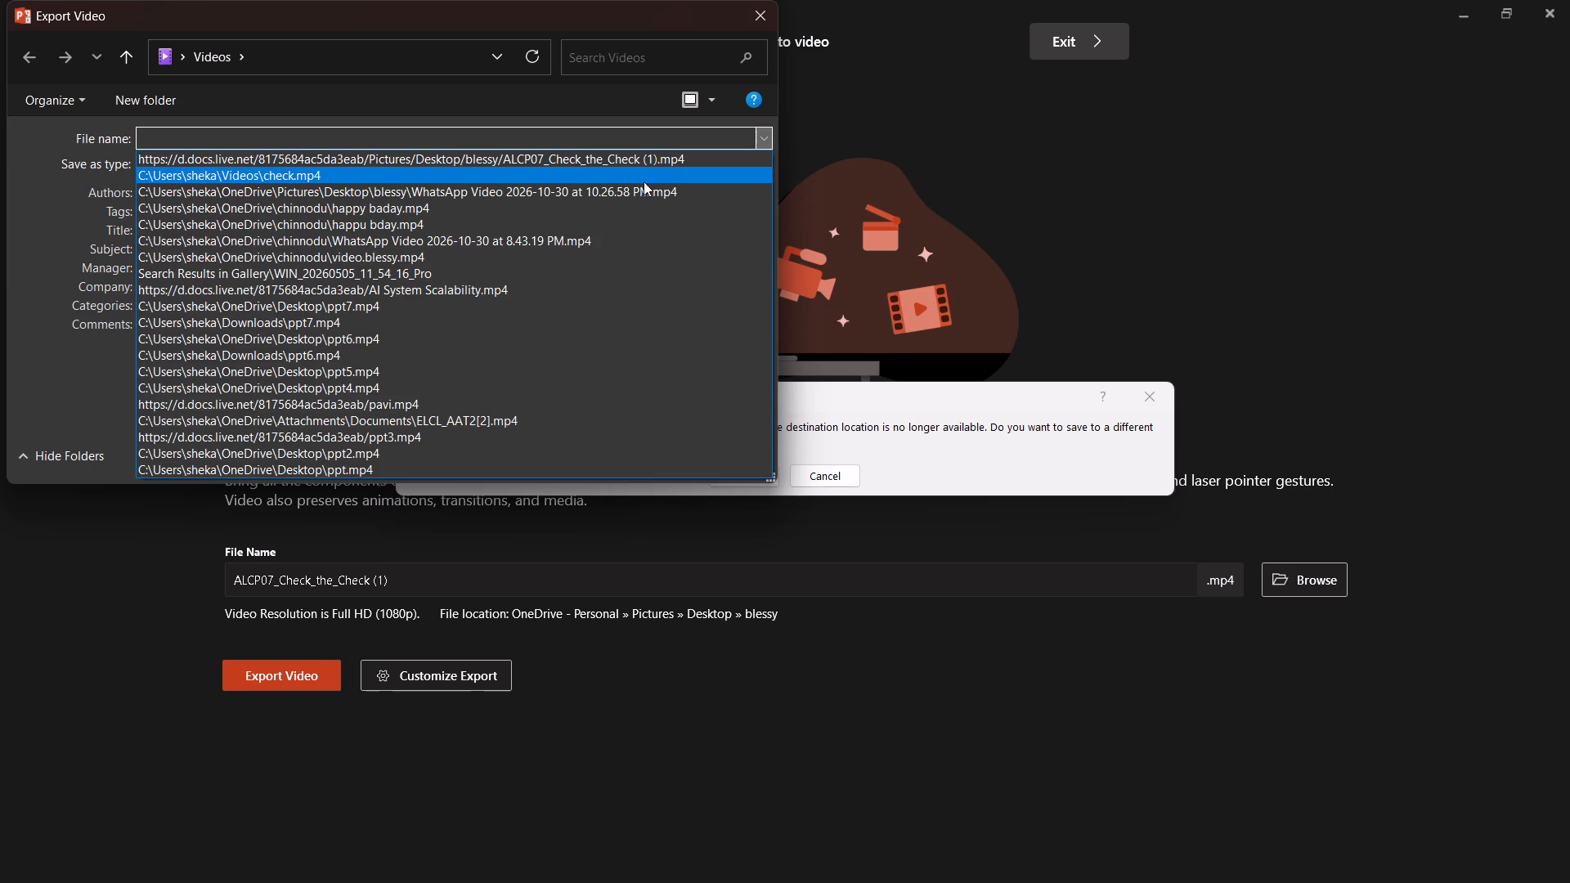
{"action": "left_click", "coordinate": [521, 169]}
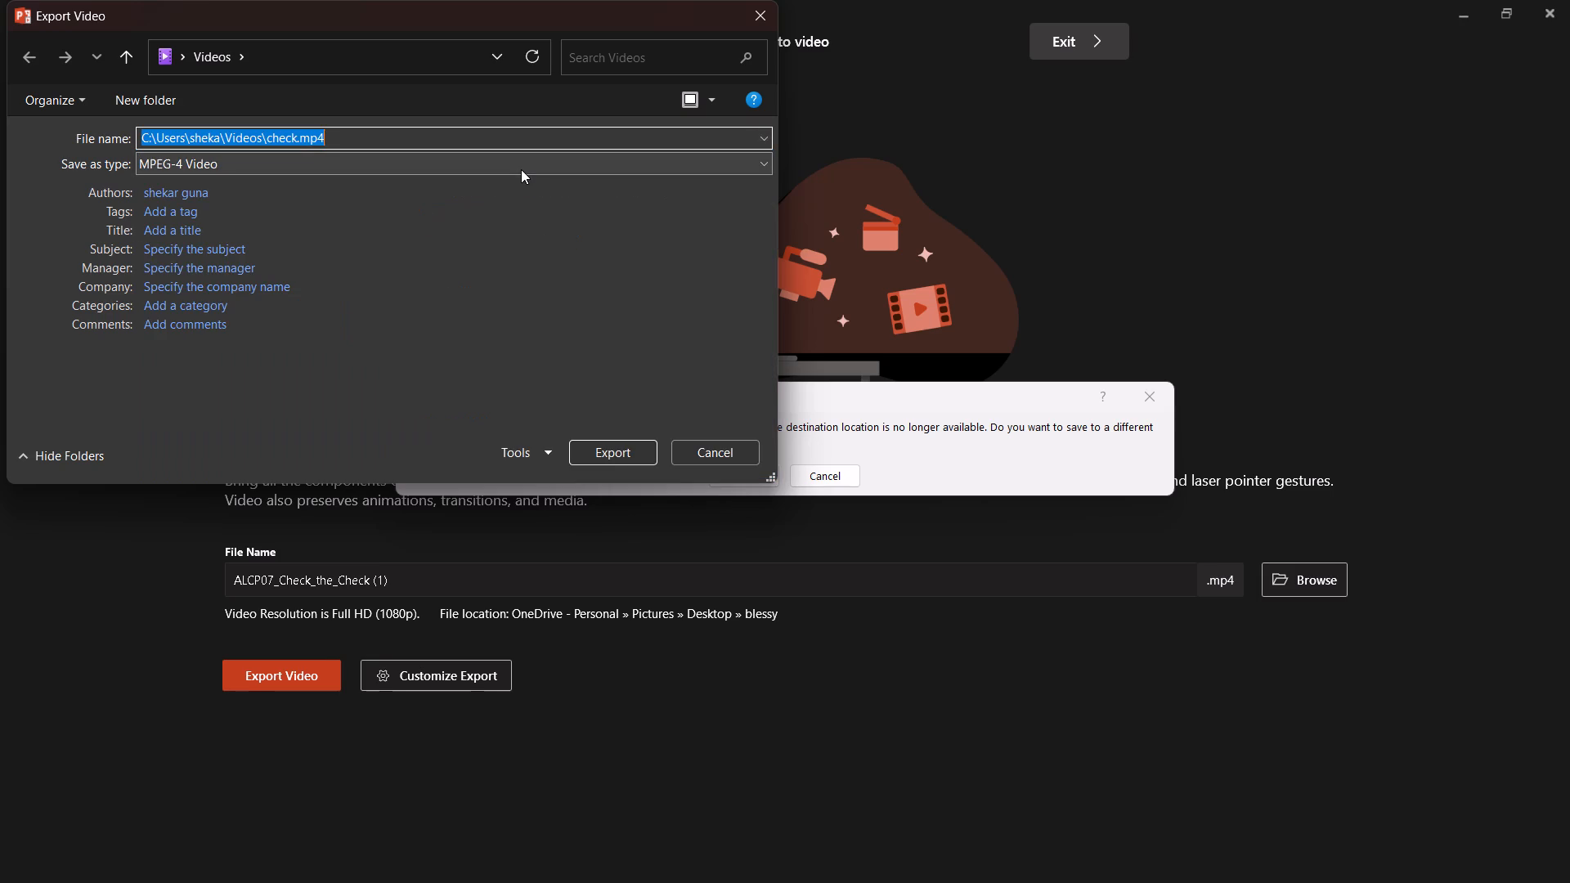
{"action": "left_click", "coordinate": [626, 454]}
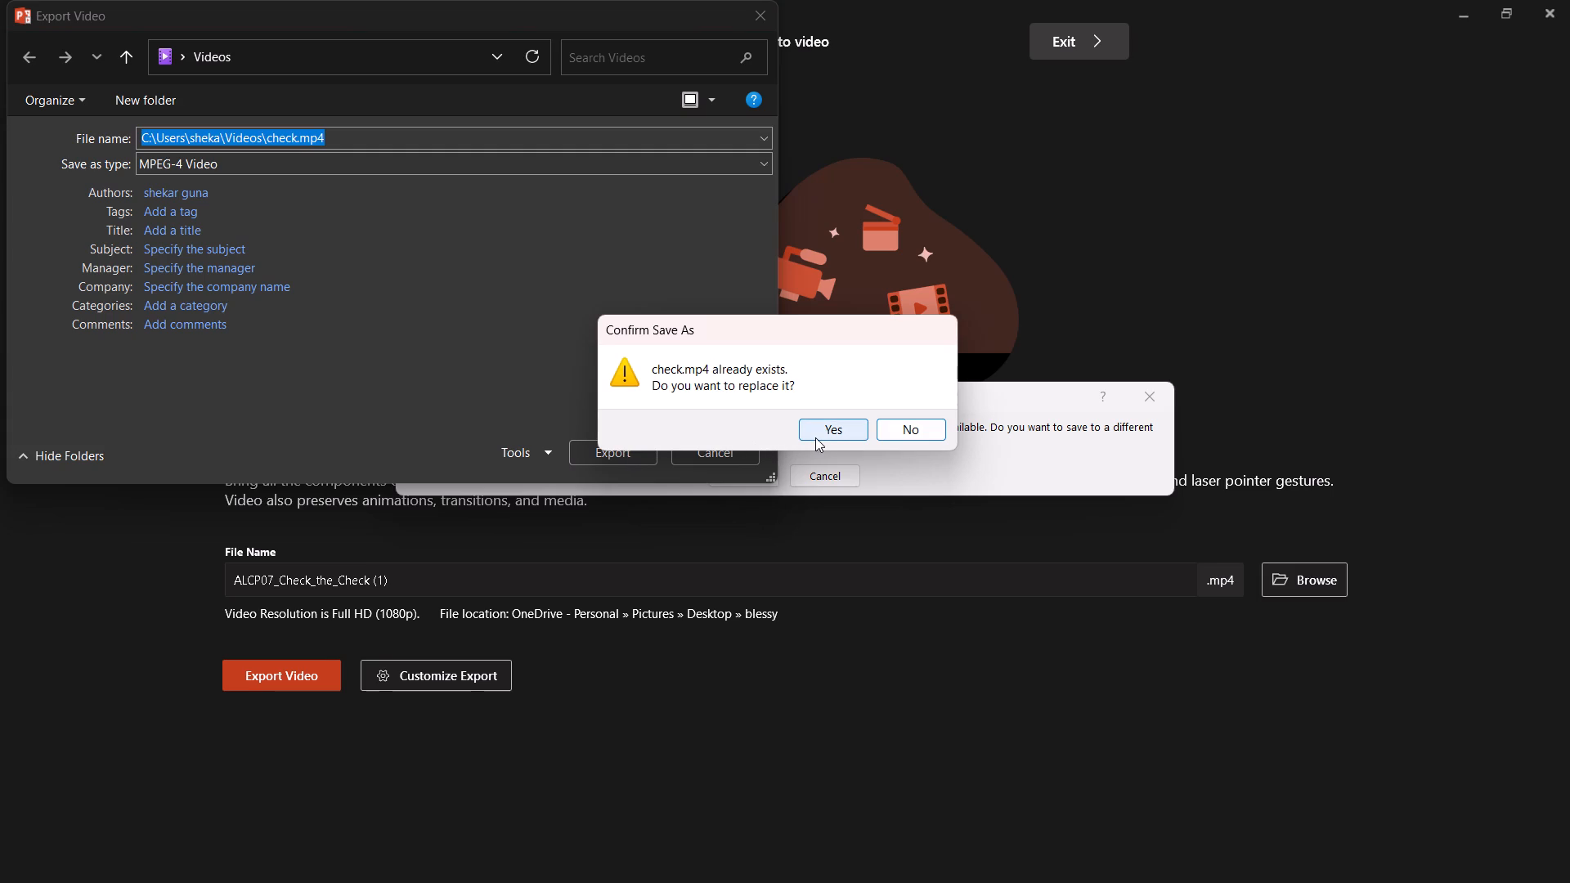
{"action": "left_click", "coordinate": [815, 437]}
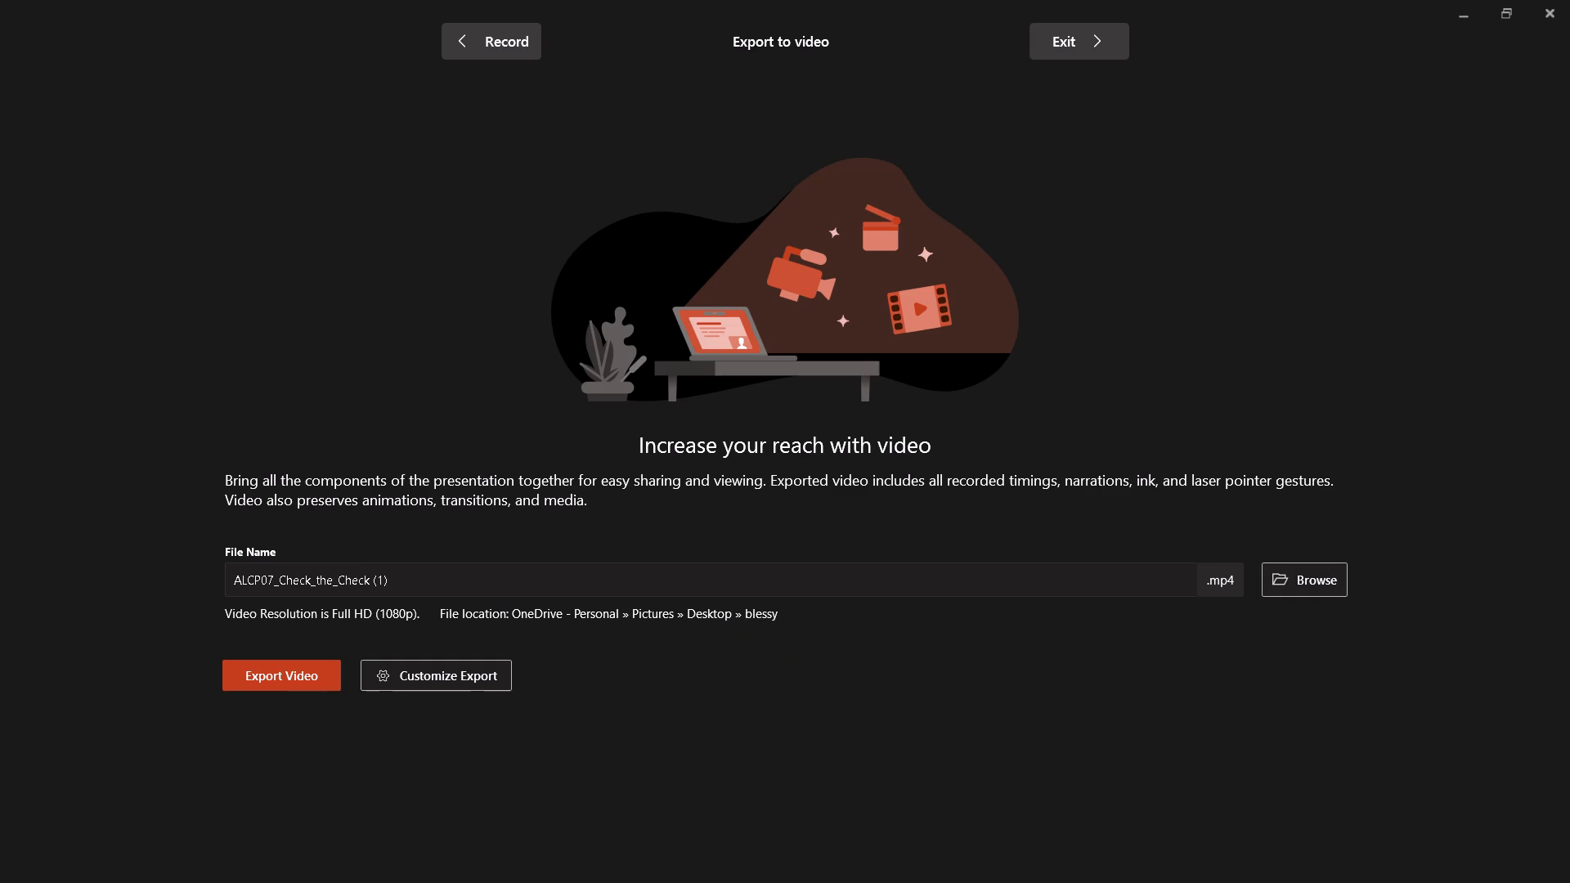
Start the Full HD (1080p) video export of ALCP07_Check_the_Check (1) to the blessy folder again.
{"action": "left_click", "coordinate": [270, 679]}
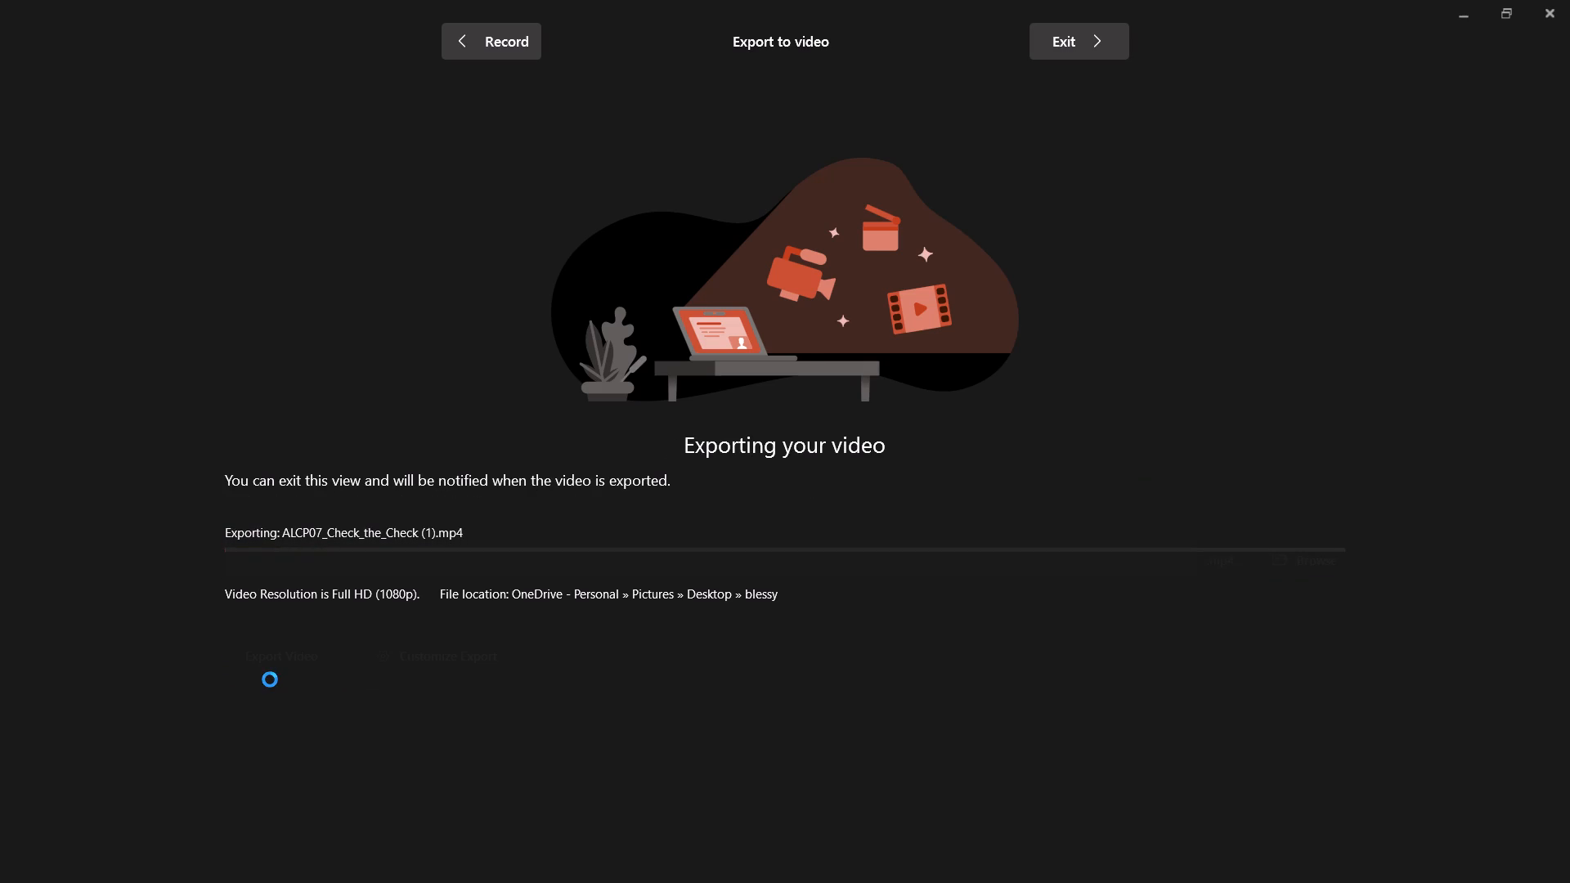
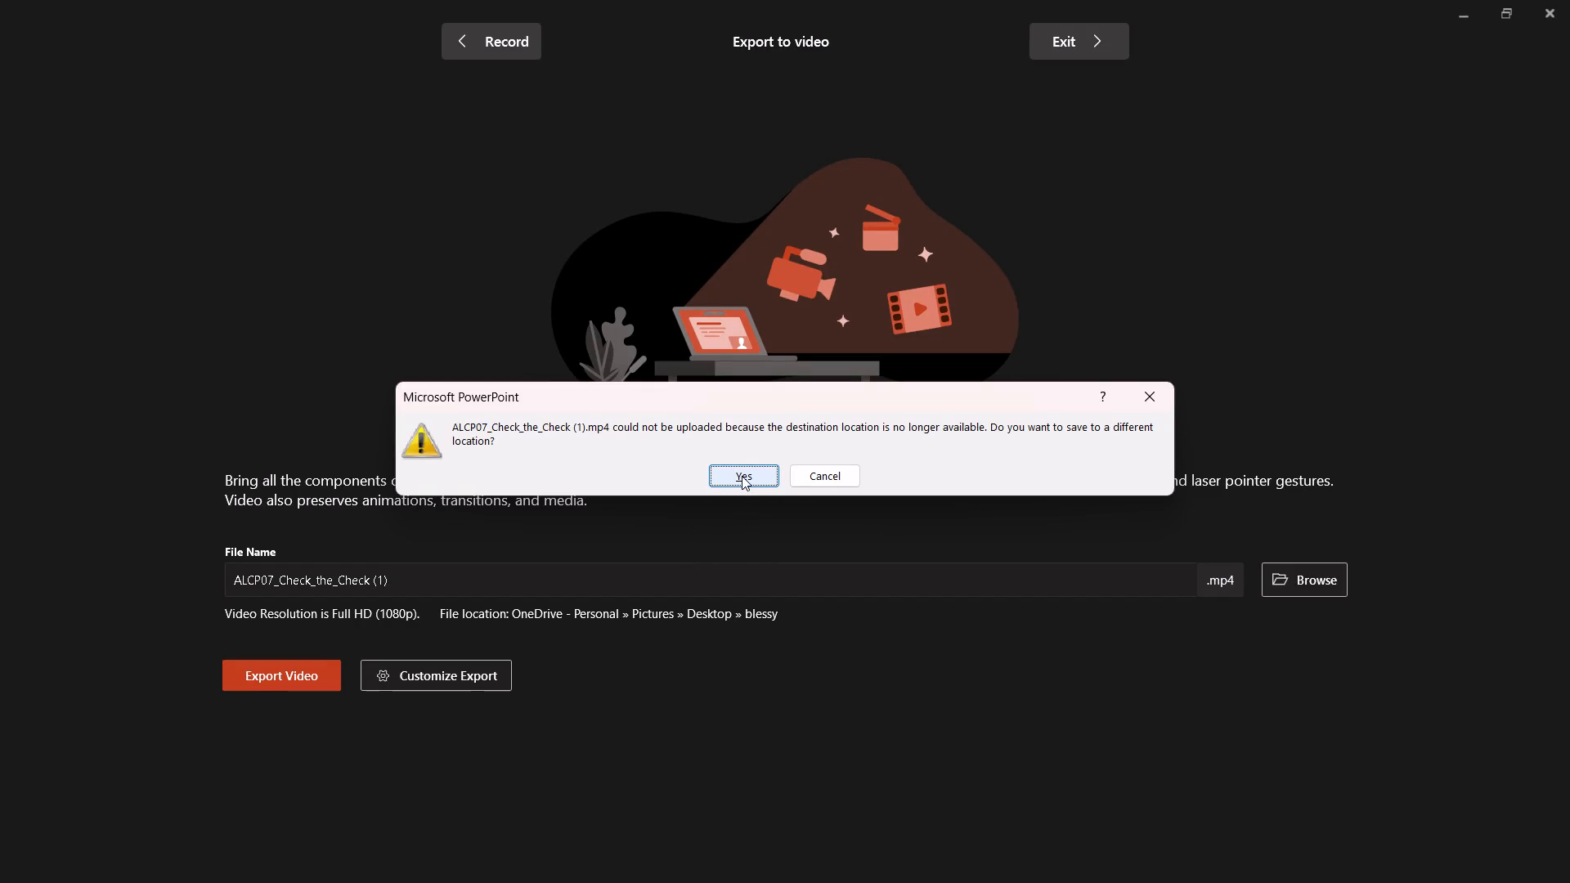
Agree to save the exported video to a different location and look through the previously used file names for it.
{"action": "left_click", "coordinate": [742, 476]}
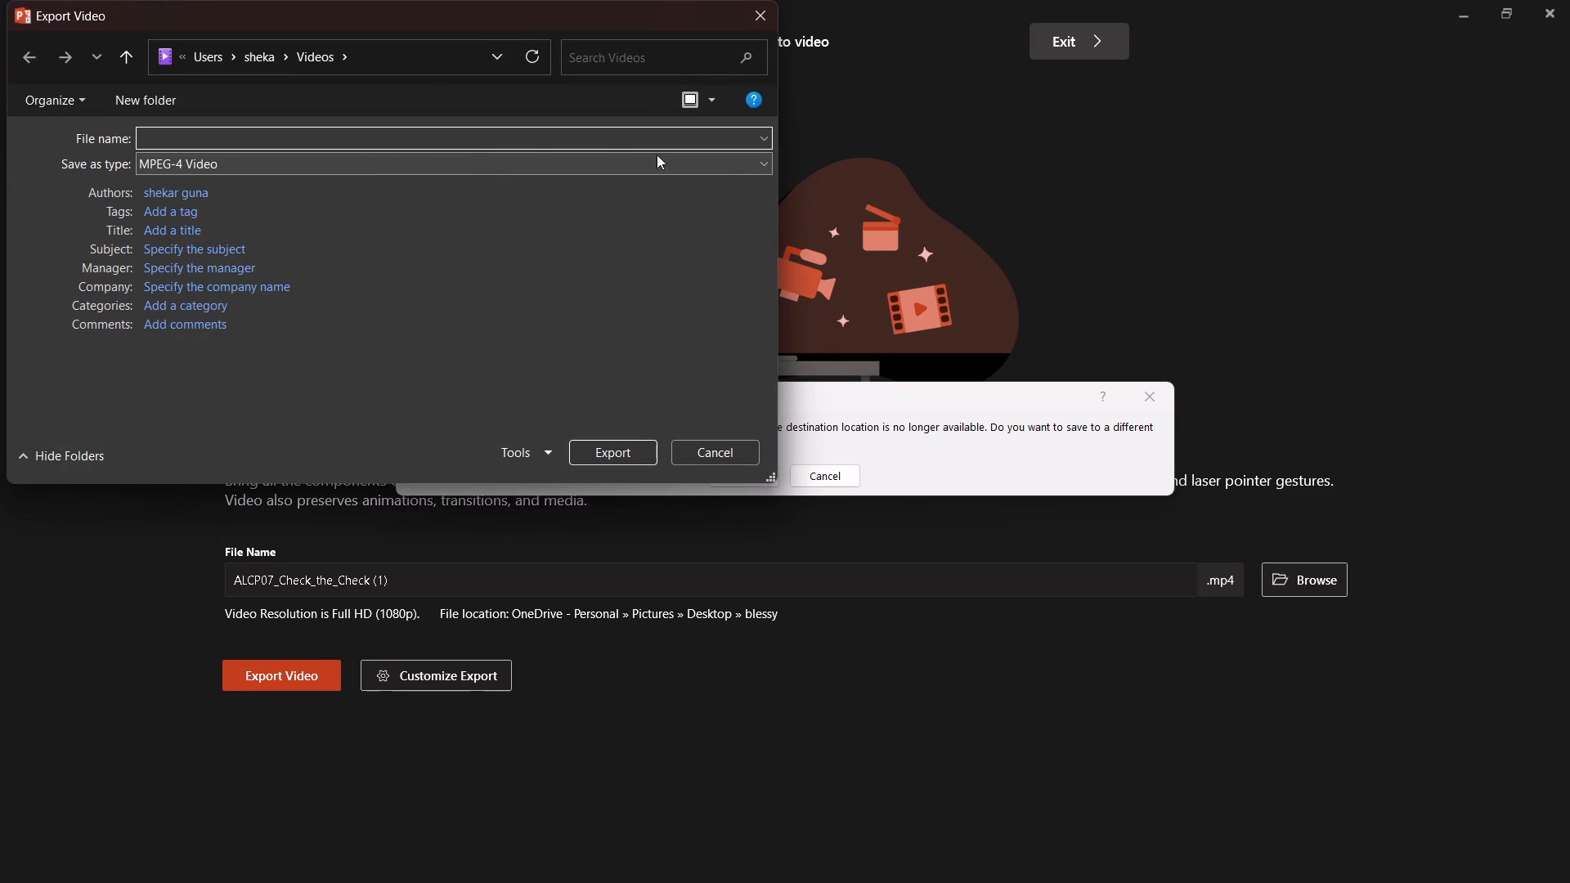
{"action": "left_click", "coordinate": [763, 140]}
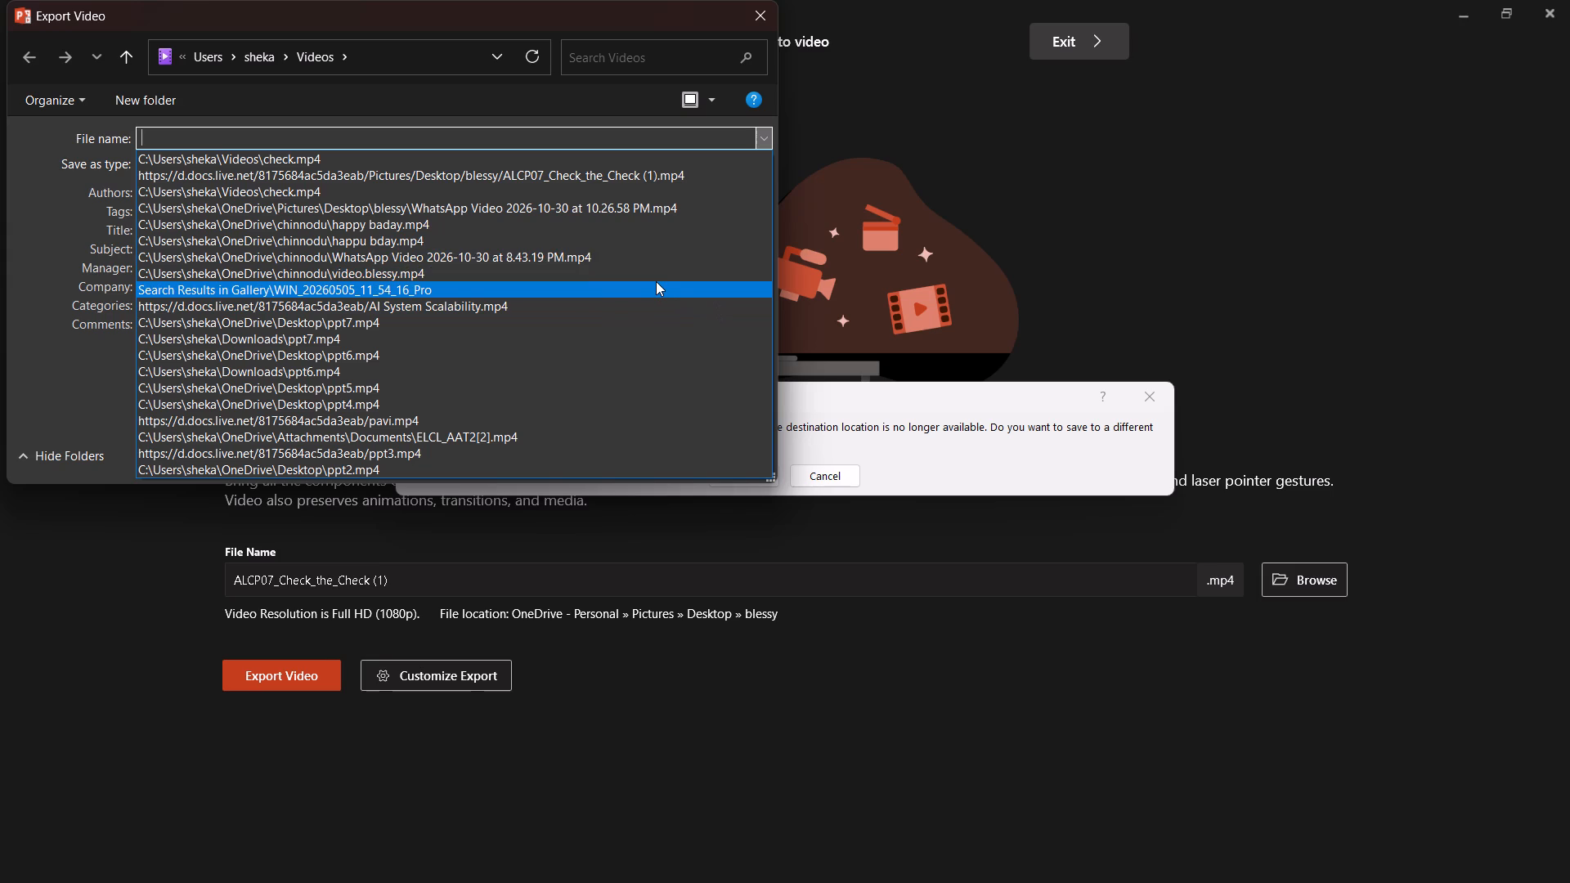
{"action": "scroll", "coordinate": [656, 281], "scroll_direction": "down", "scroll_amount": 2}
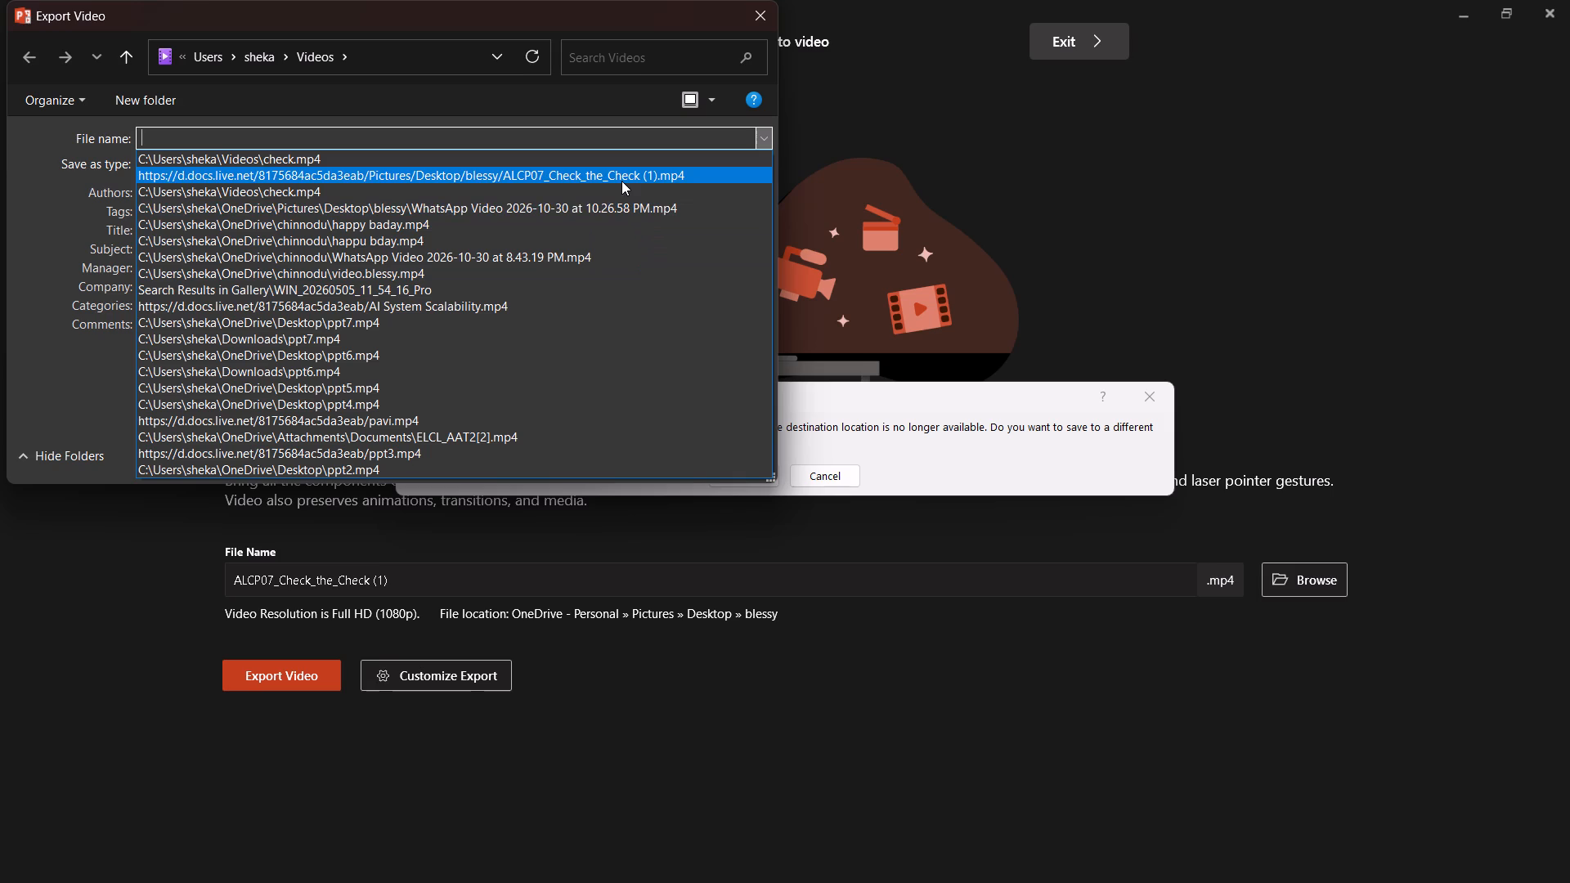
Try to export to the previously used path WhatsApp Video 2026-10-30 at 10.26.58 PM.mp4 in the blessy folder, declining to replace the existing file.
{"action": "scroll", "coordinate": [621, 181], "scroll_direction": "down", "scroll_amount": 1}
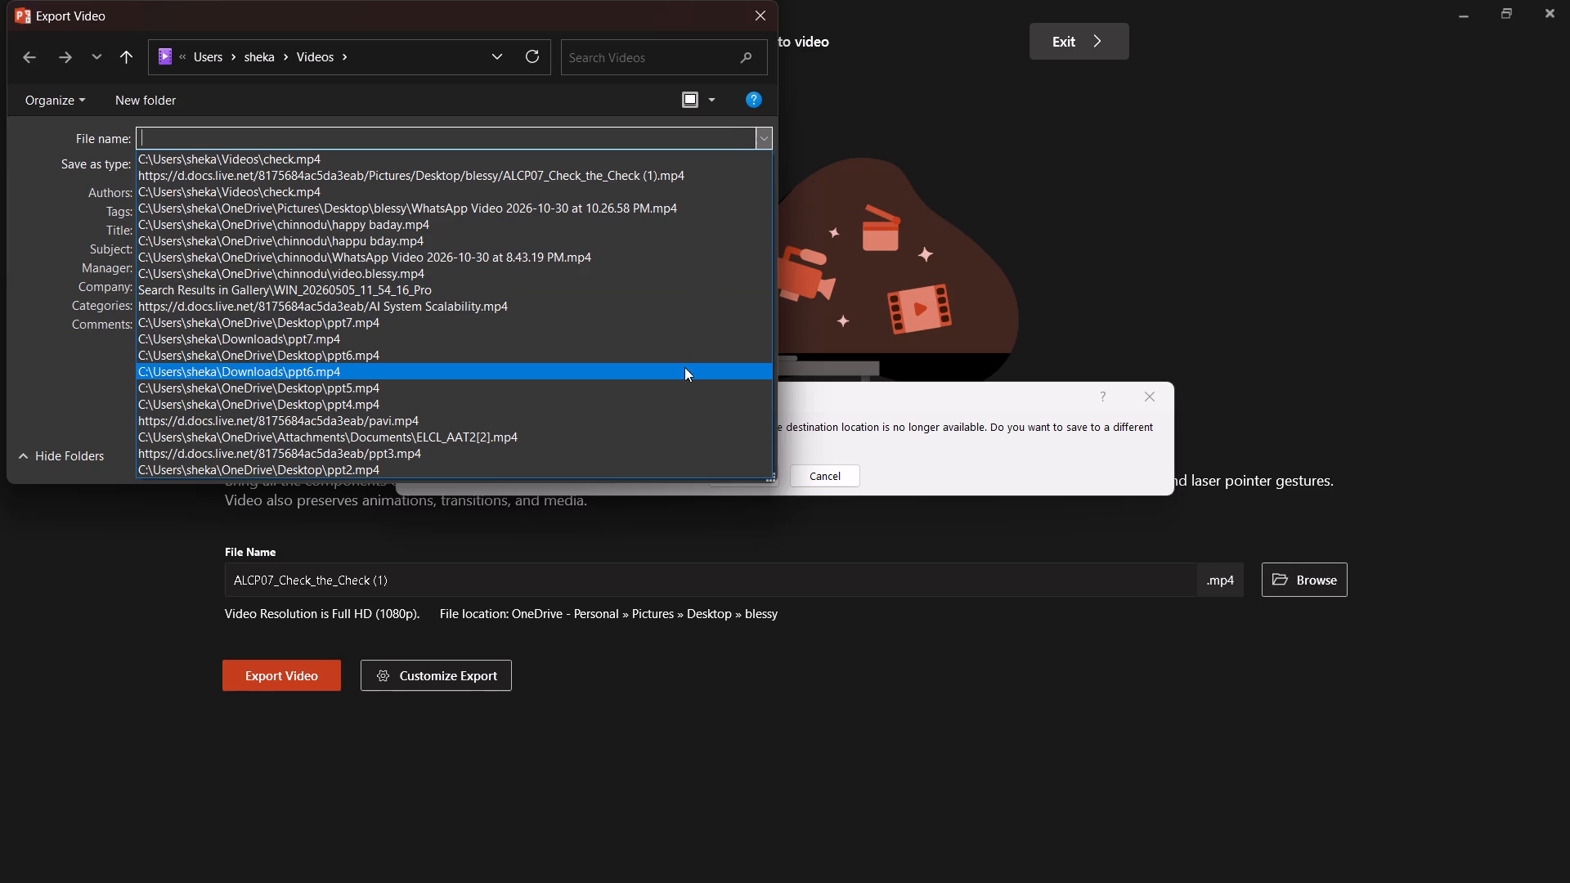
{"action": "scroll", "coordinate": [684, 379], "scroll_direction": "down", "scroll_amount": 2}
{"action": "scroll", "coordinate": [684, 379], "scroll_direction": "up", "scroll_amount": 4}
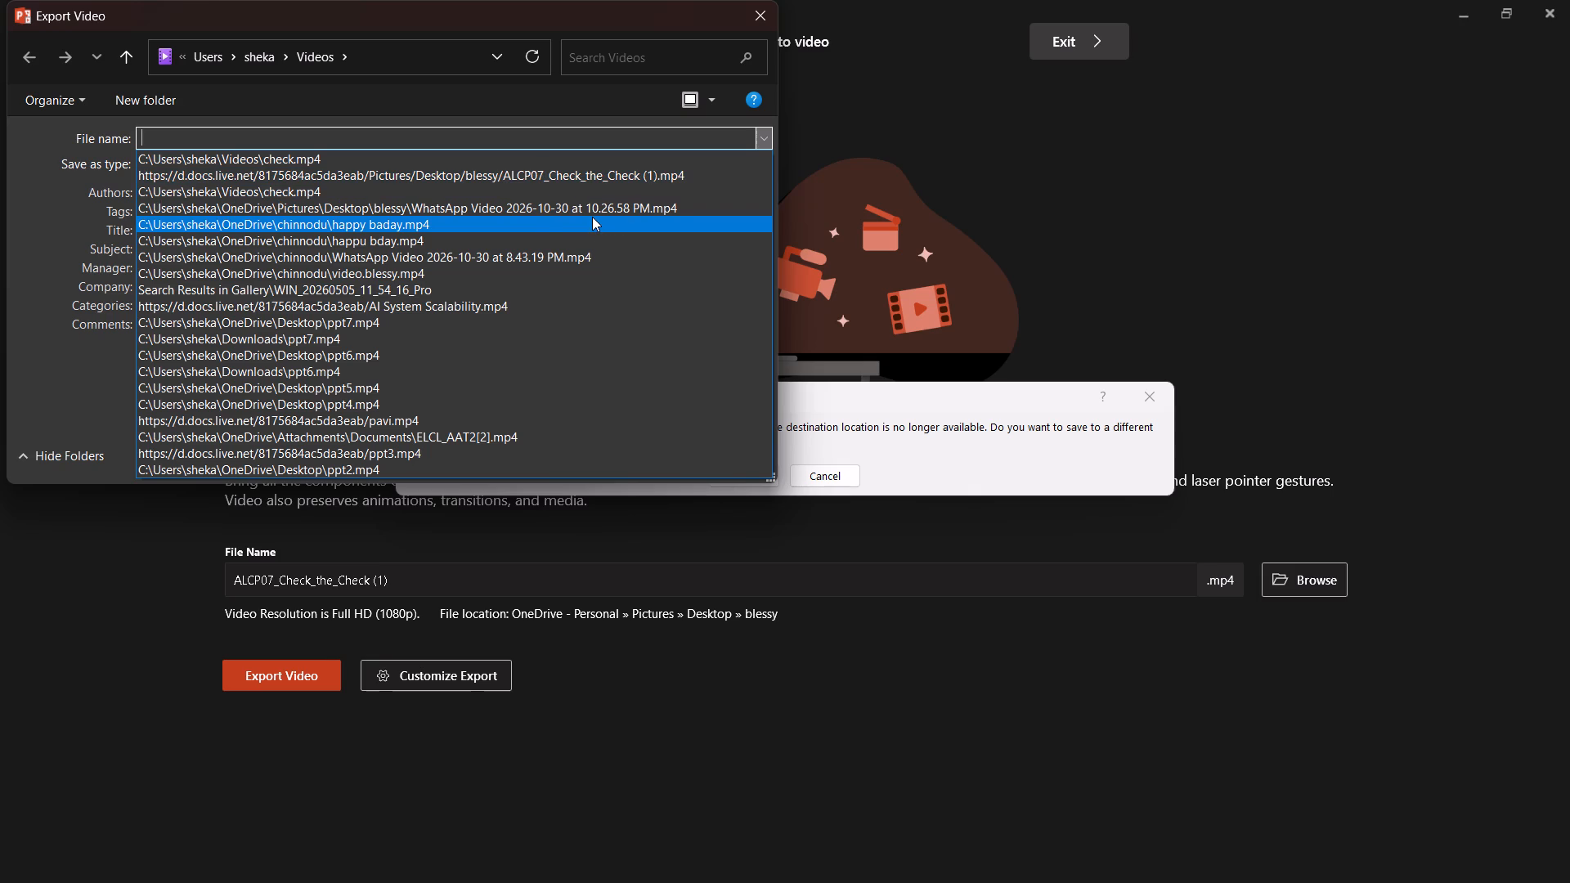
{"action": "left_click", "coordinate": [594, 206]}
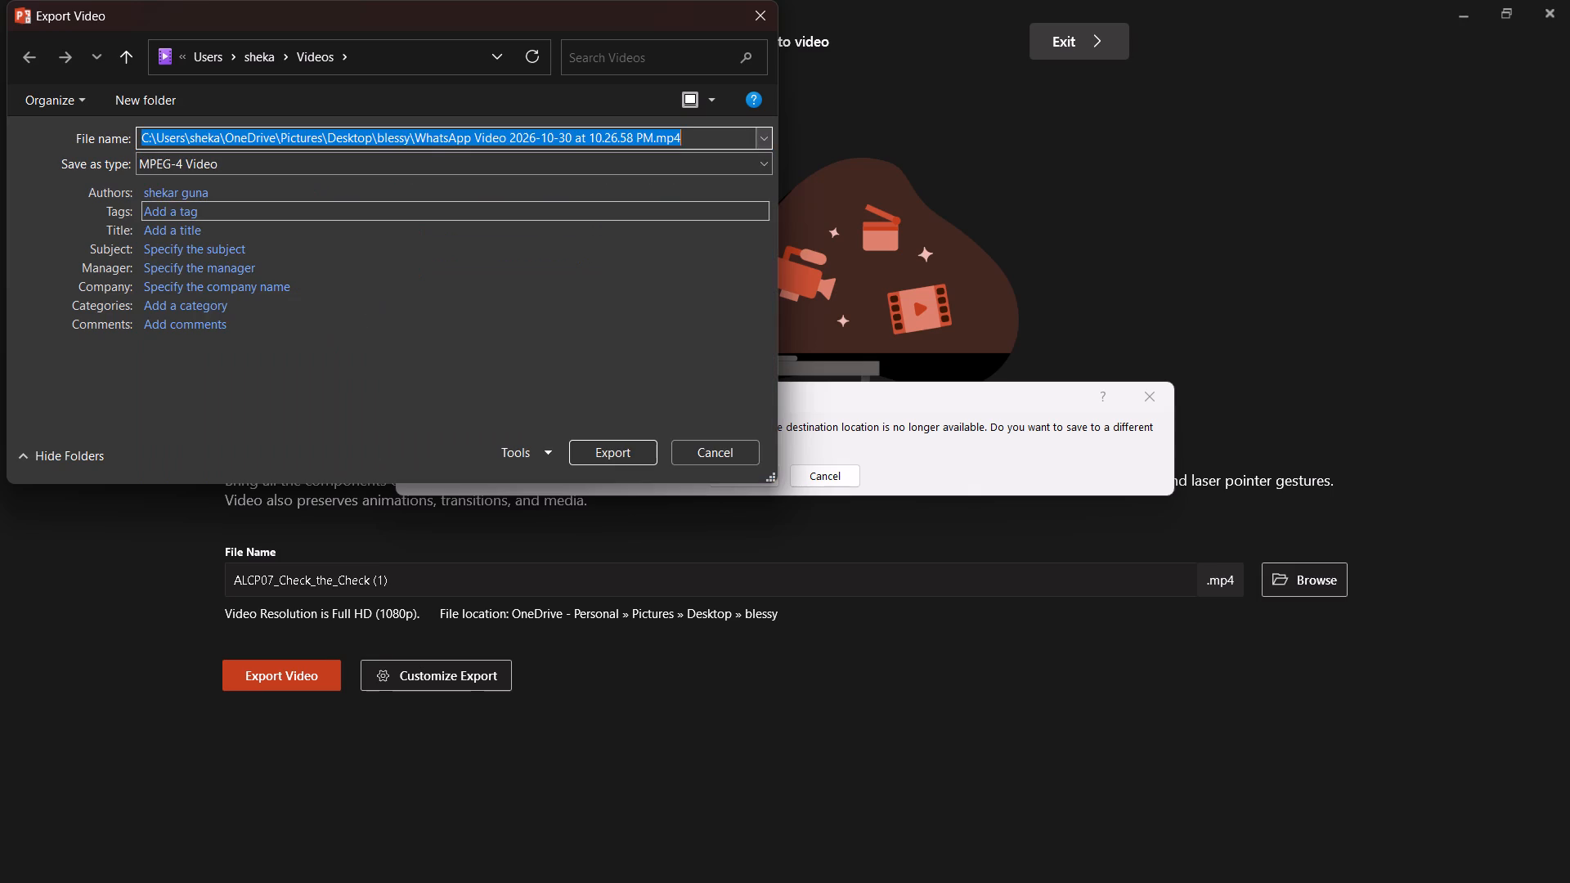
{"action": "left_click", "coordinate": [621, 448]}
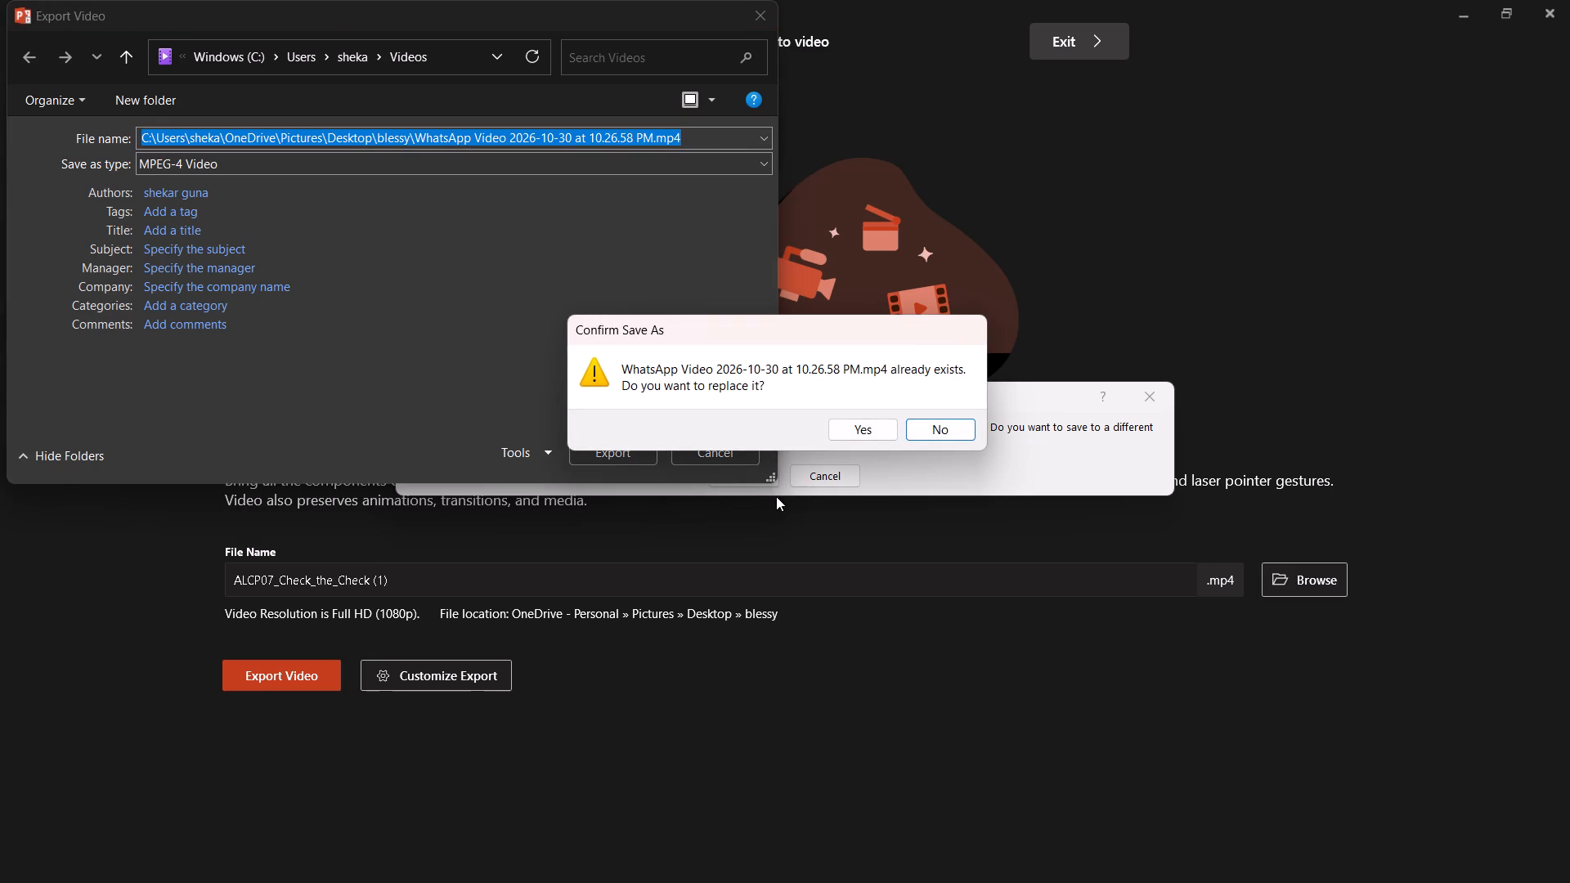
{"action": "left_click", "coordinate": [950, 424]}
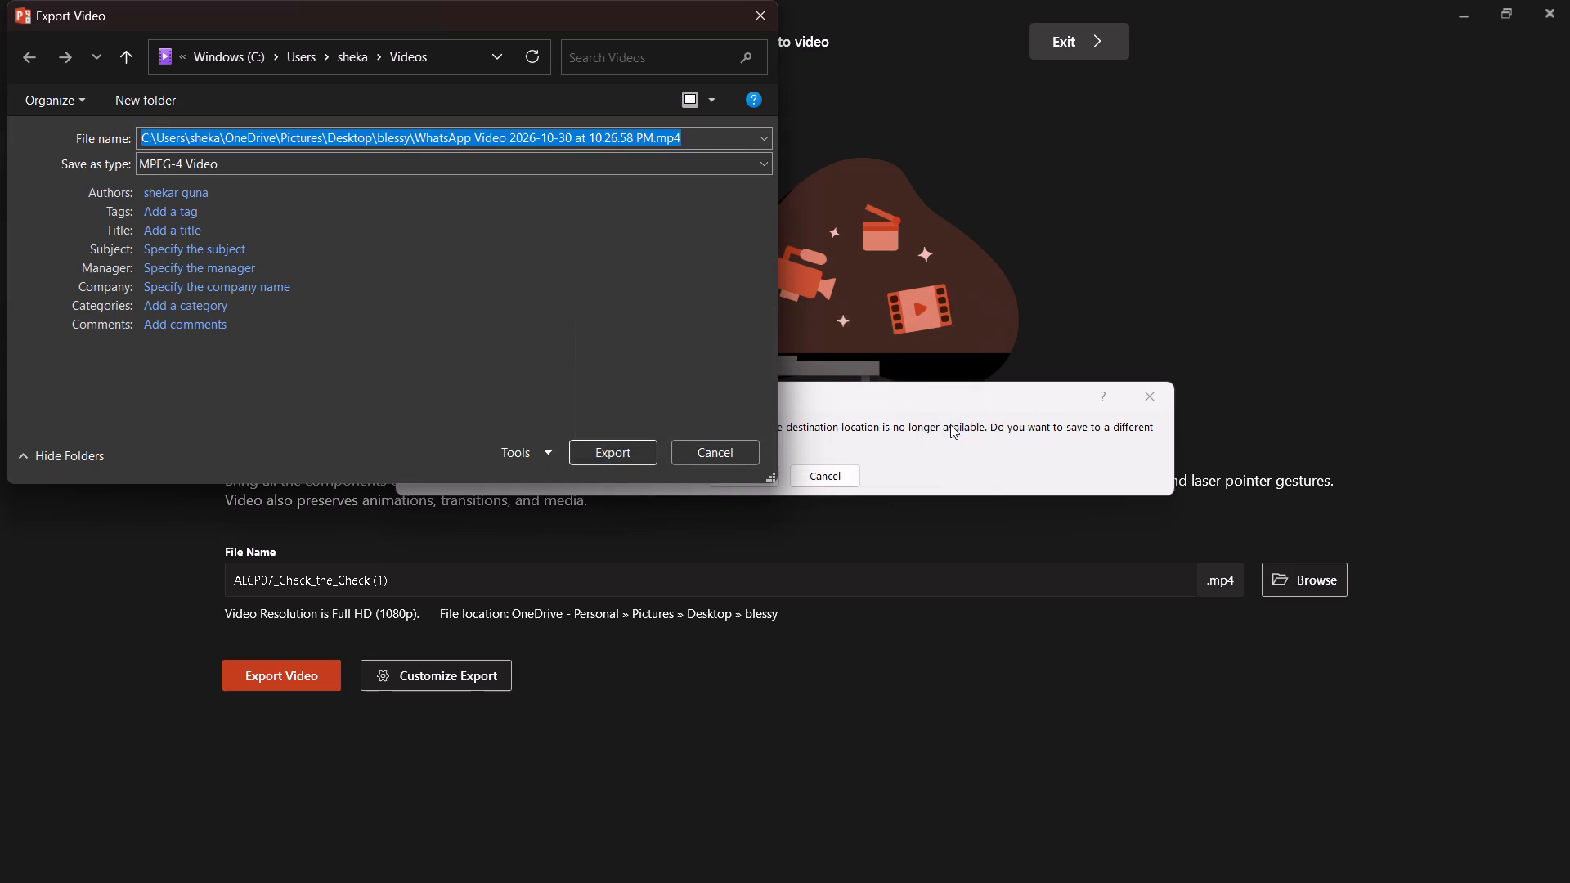
Export the video to the previously used online path ALCP07_Check_the_Check (1).mp4 in the Pictures/Desktop/blessy folder.
{"action": "left_click", "coordinate": [752, 136]}
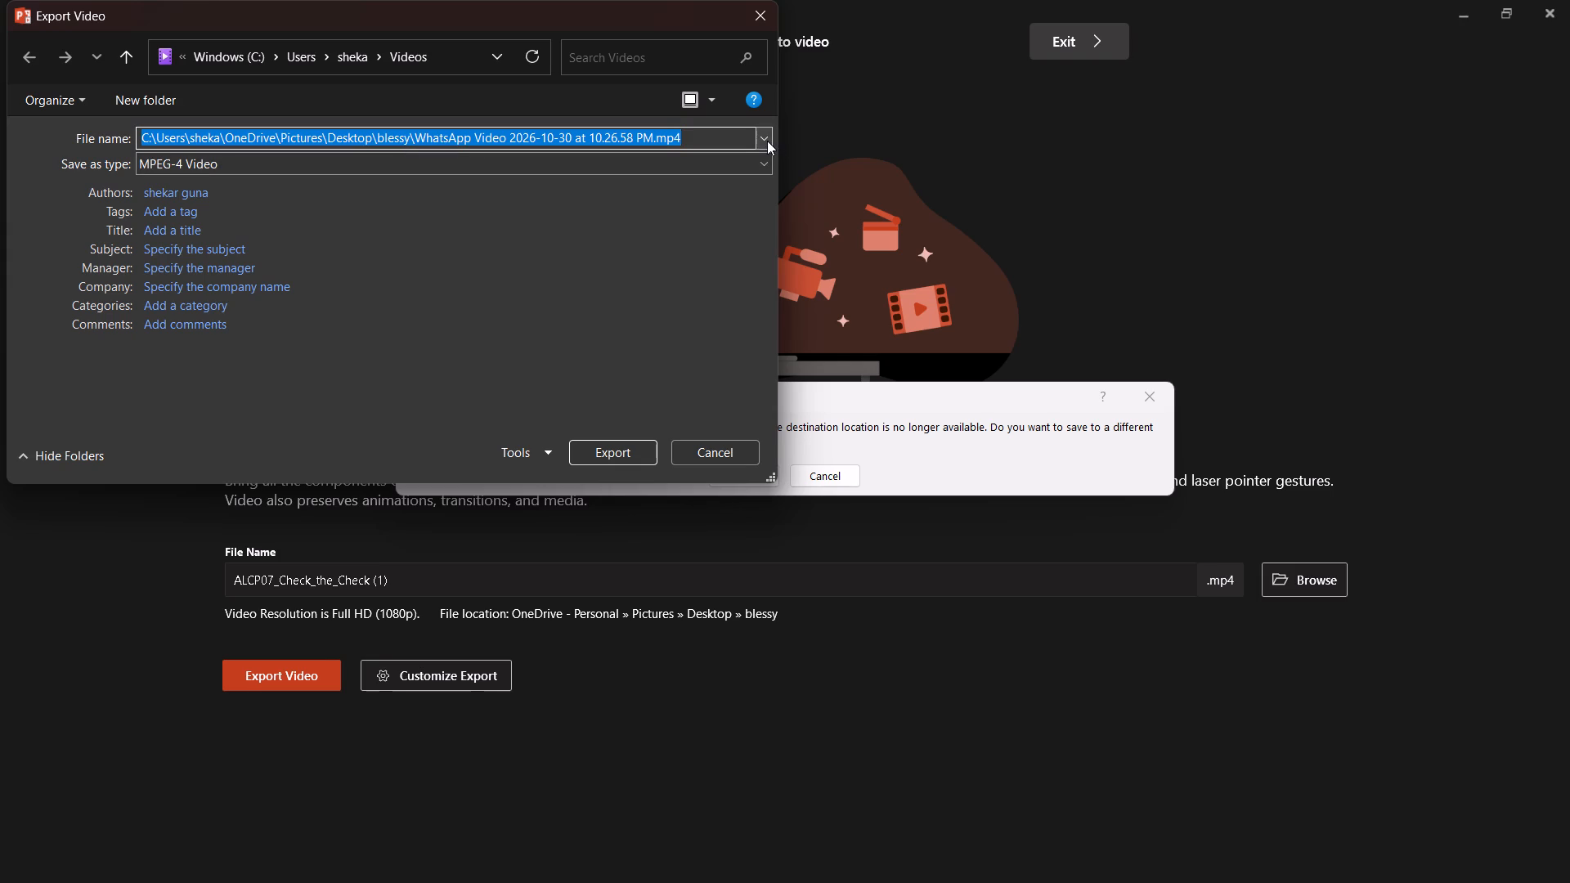
{"action": "left_click", "coordinate": [767, 141]}
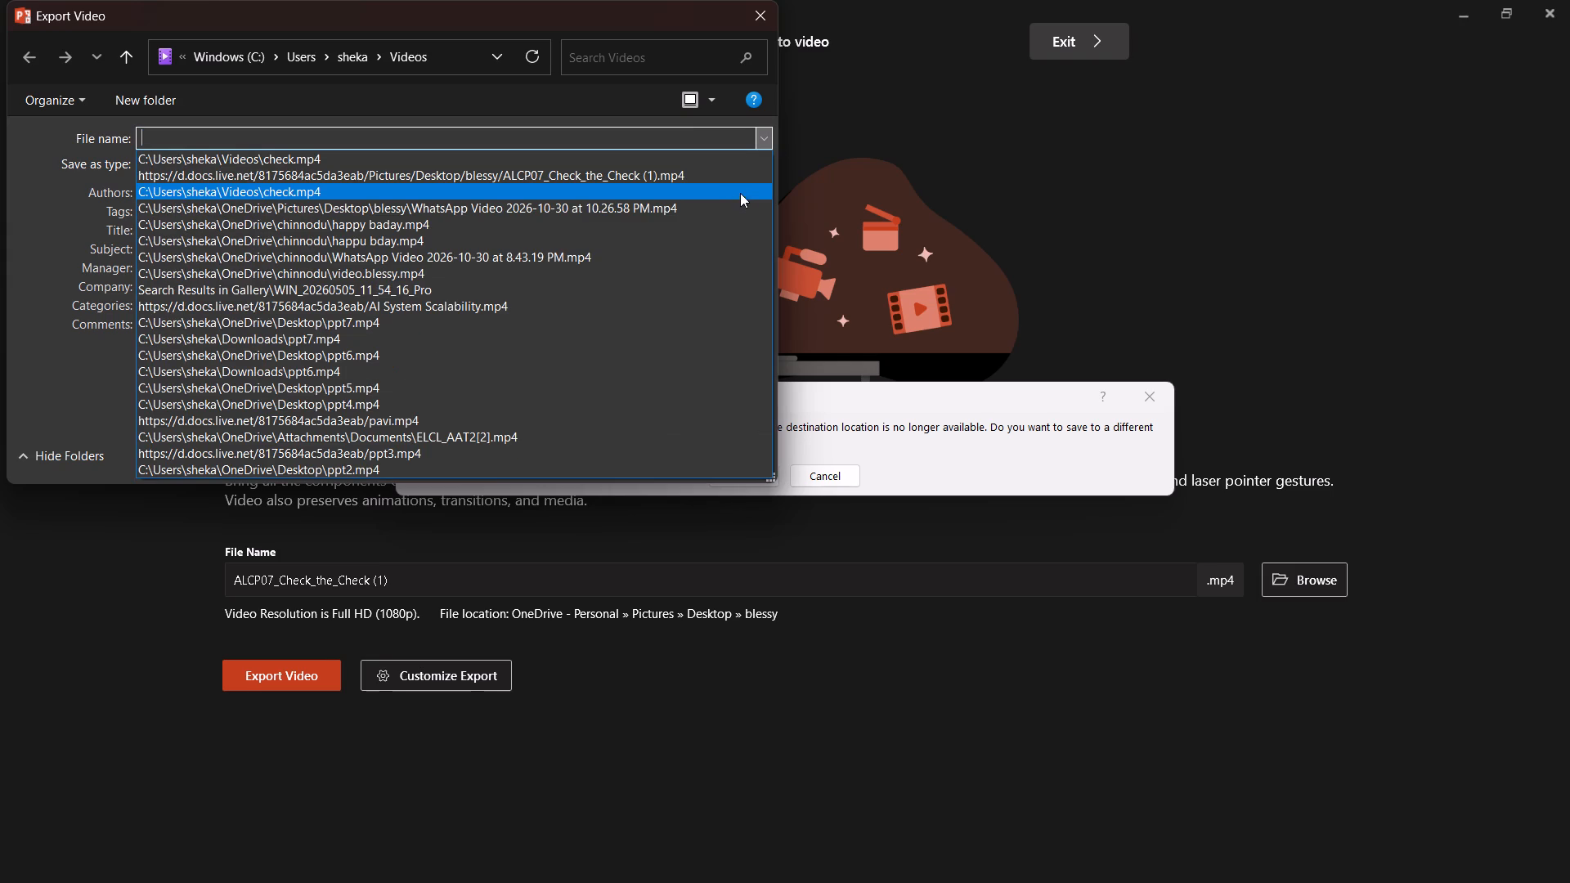
{"action": "left_click", "coordinate": [742, 177]}
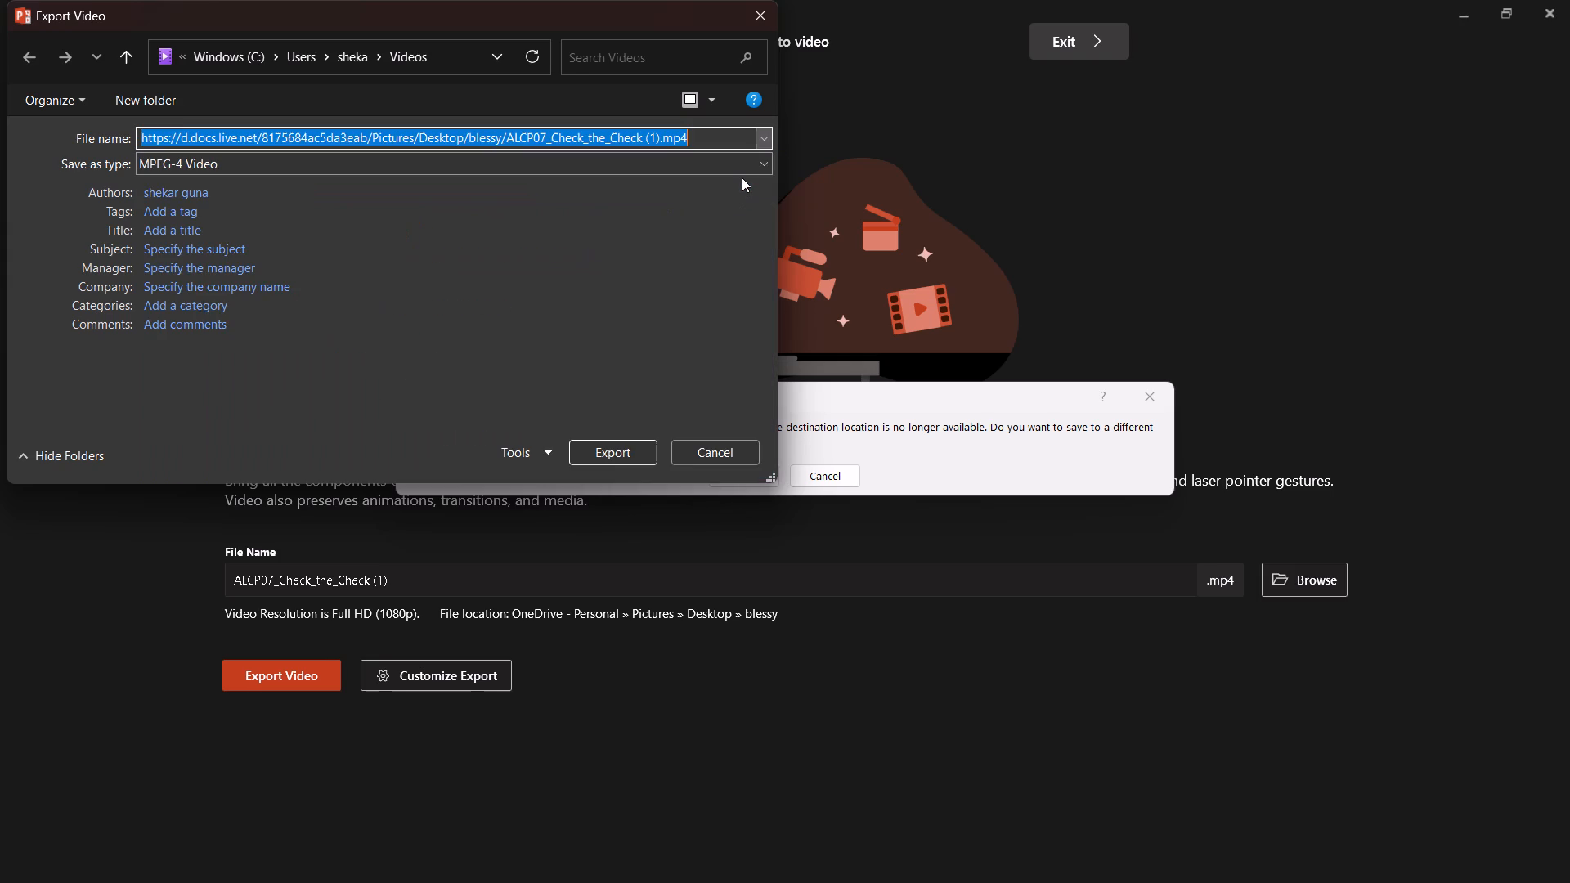
{"action": "left_click", "coordinate": [581, 450]}
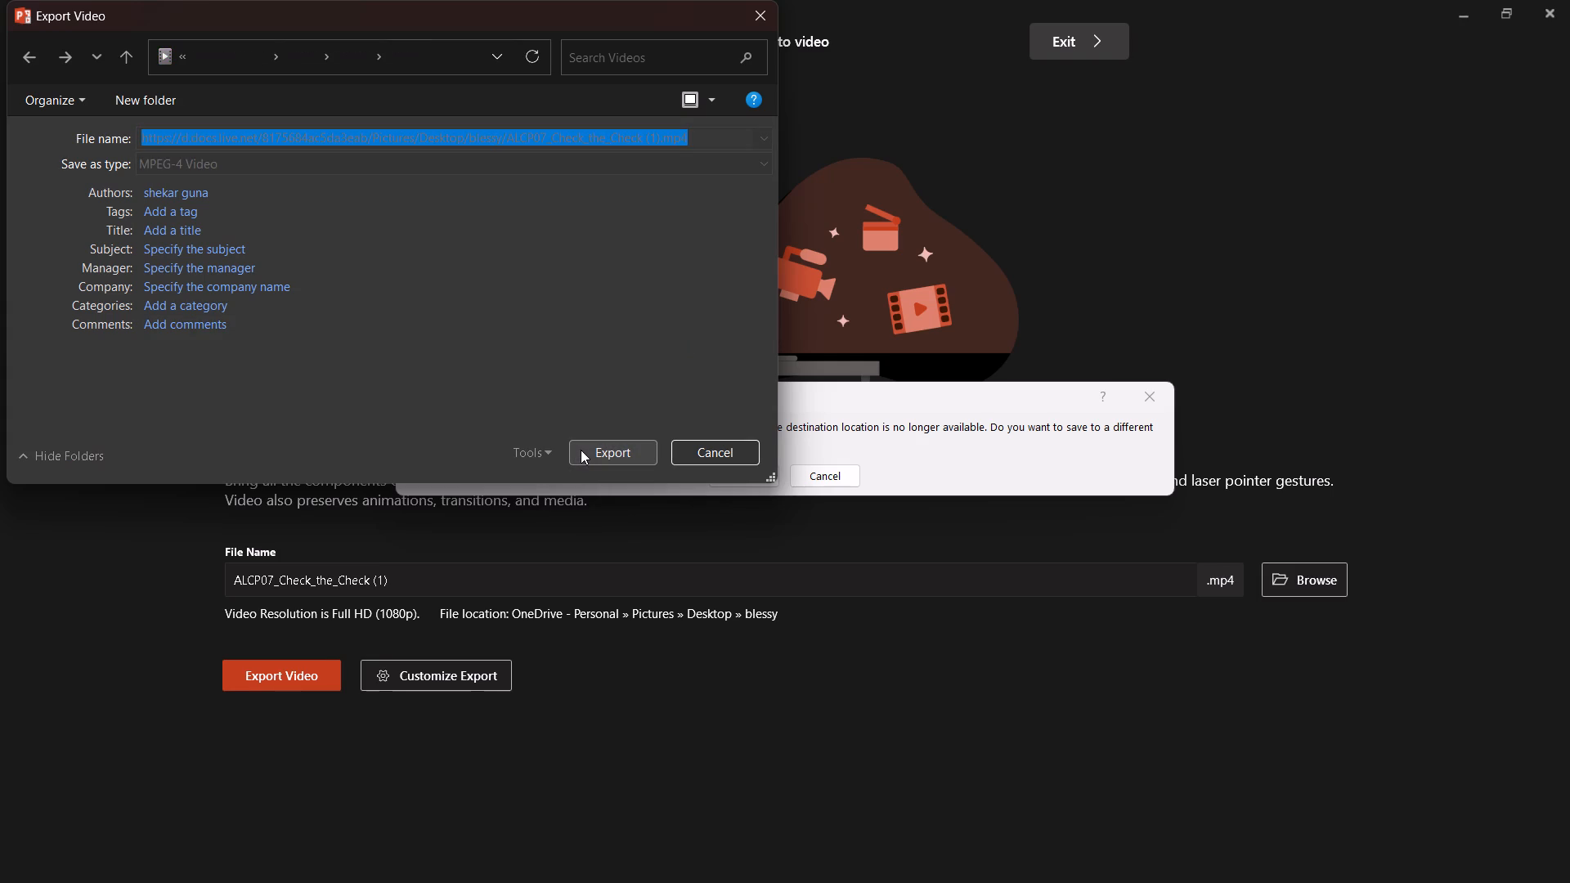
{"action": "left_click", "coordinate": [629, 442]}
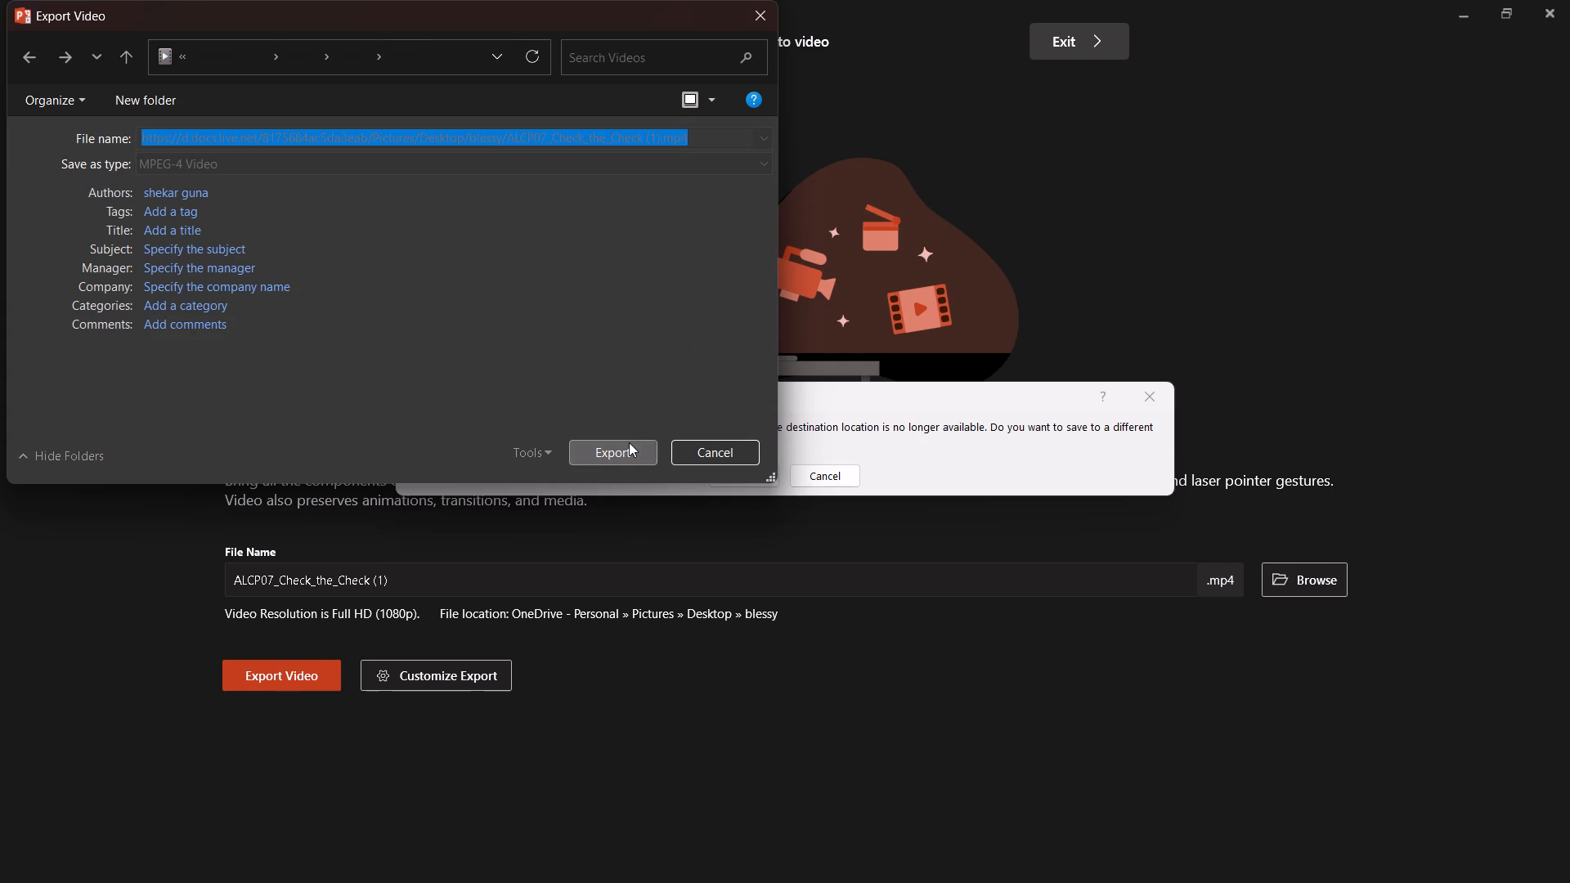
{"action": "triple_click", "coordinate": [629, 442]}
{"action": "double_click", "coordinate": [629, 442]}
{"action": "left_click_drag", "start_coordinate": [629, 442], "coordinate": [725, 492]}
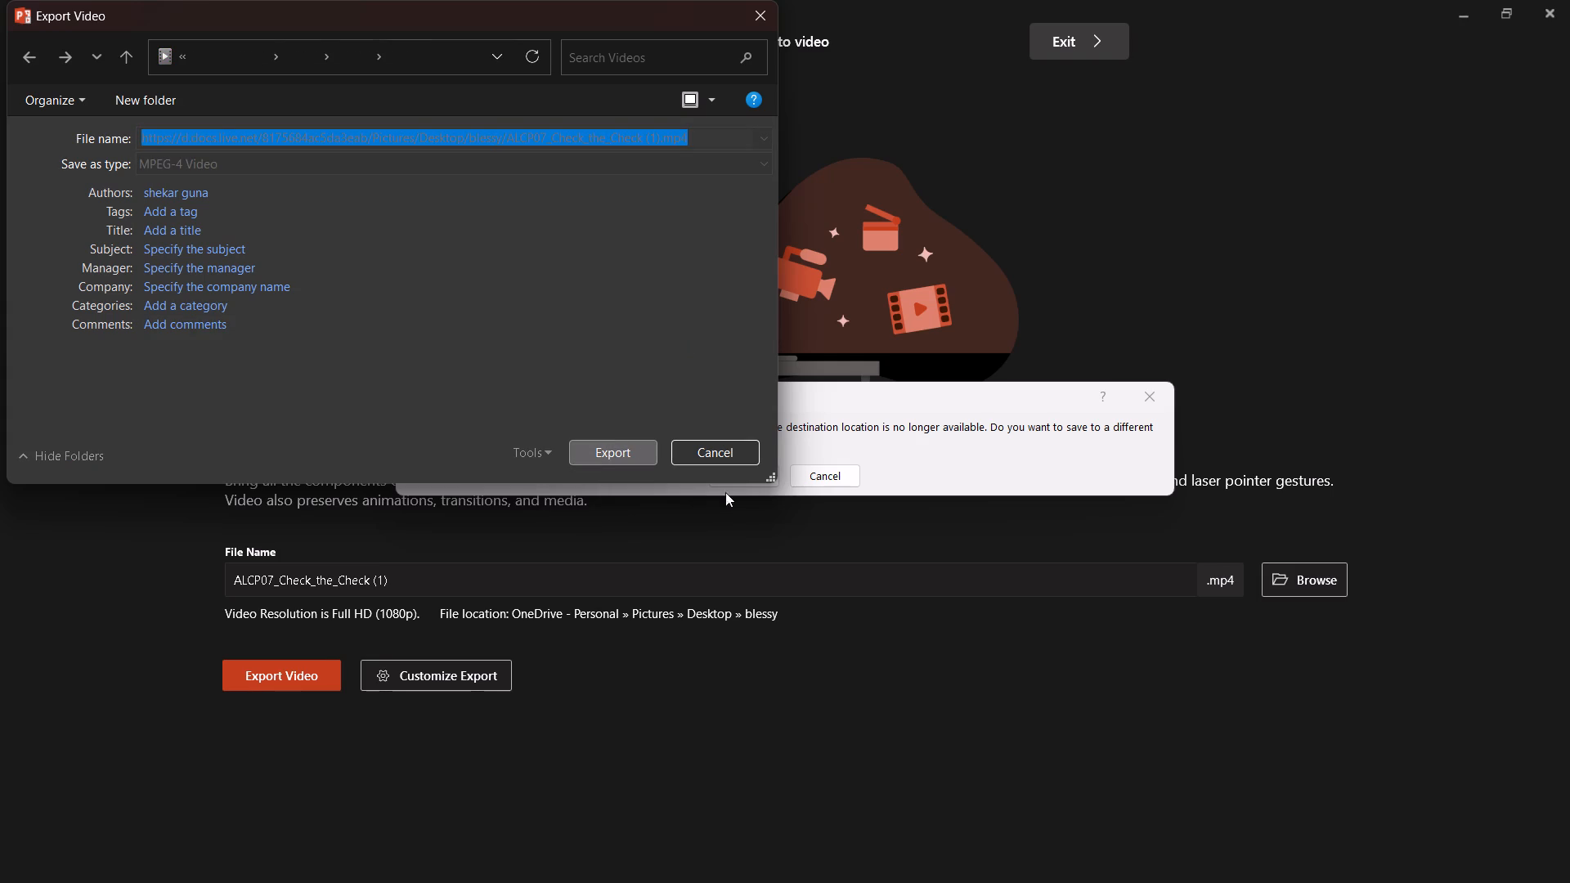
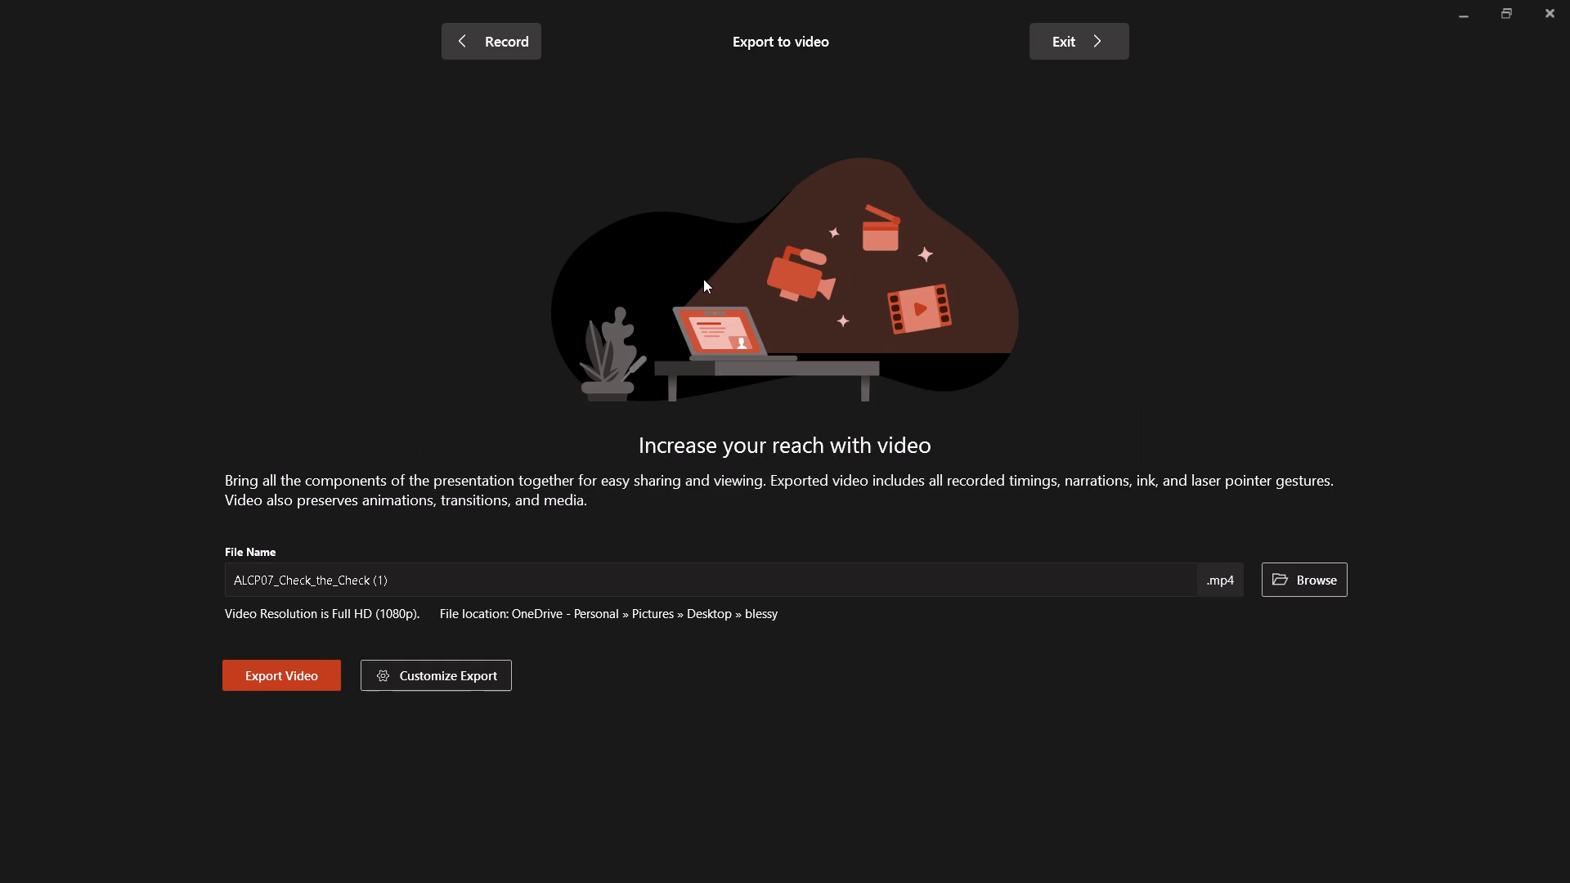
Leave the video export and recording views and return to editing the presentation.
{"action": "left_click", "coordinate": [454, 38]}
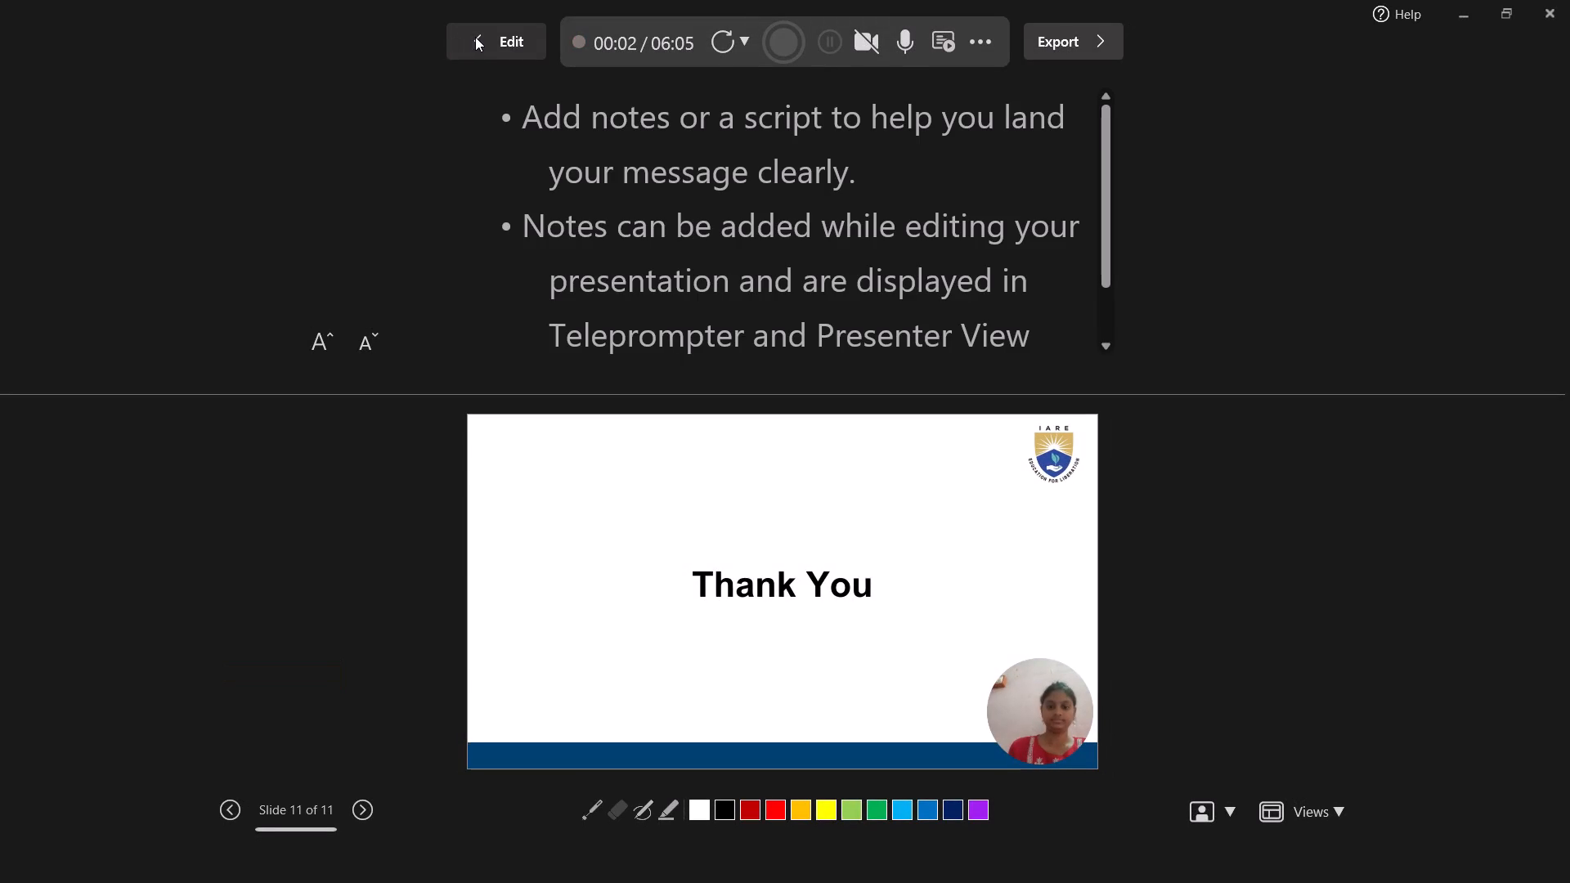
{"action": "left_click", "coordinate": [475, 37]}
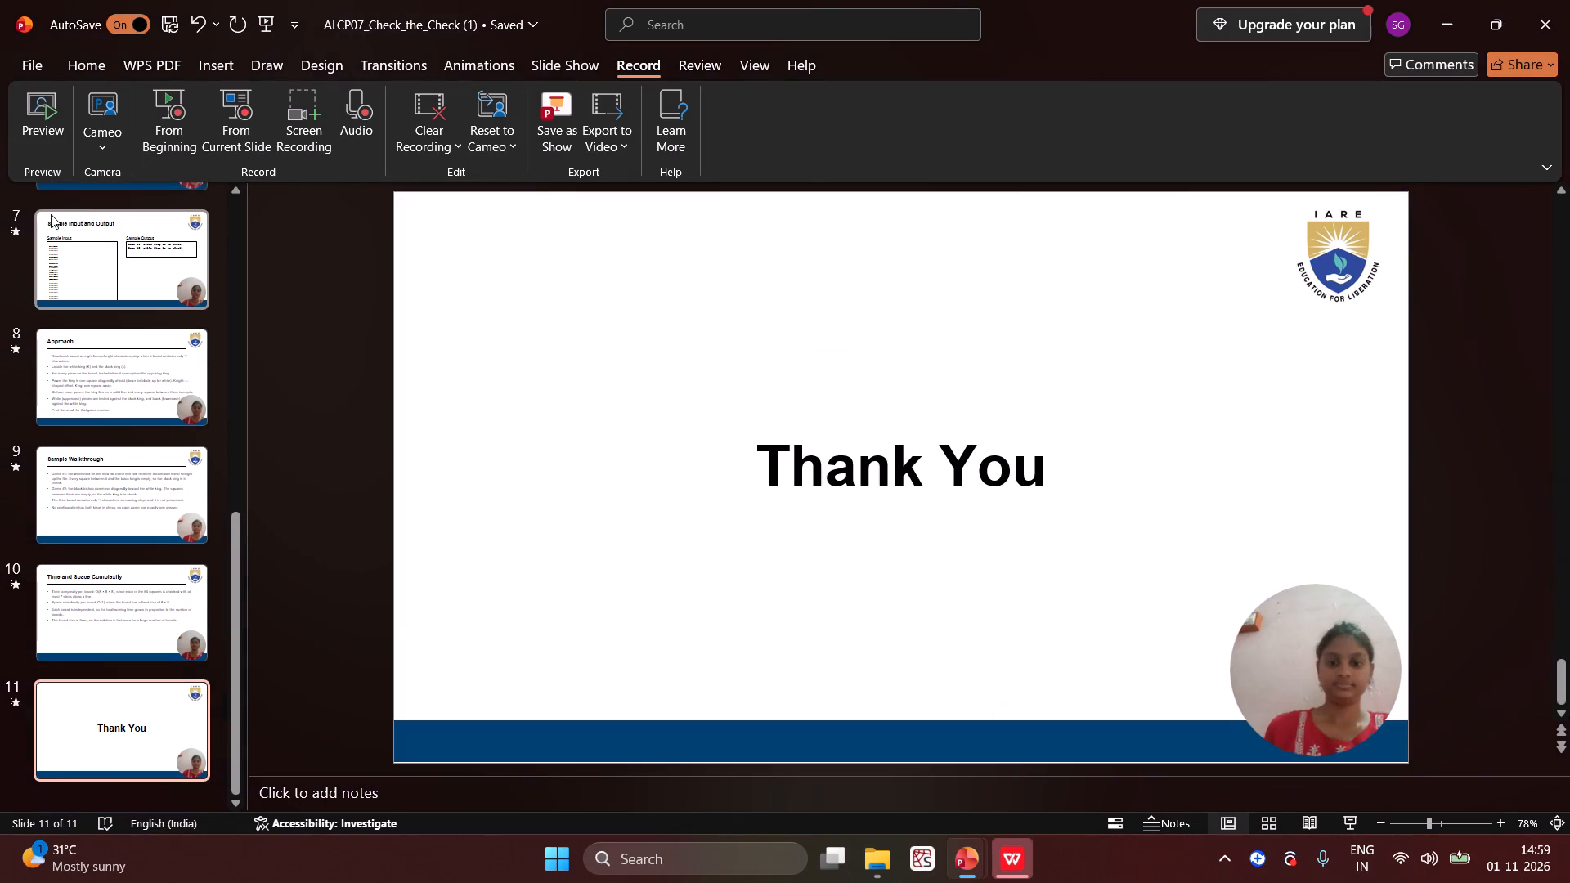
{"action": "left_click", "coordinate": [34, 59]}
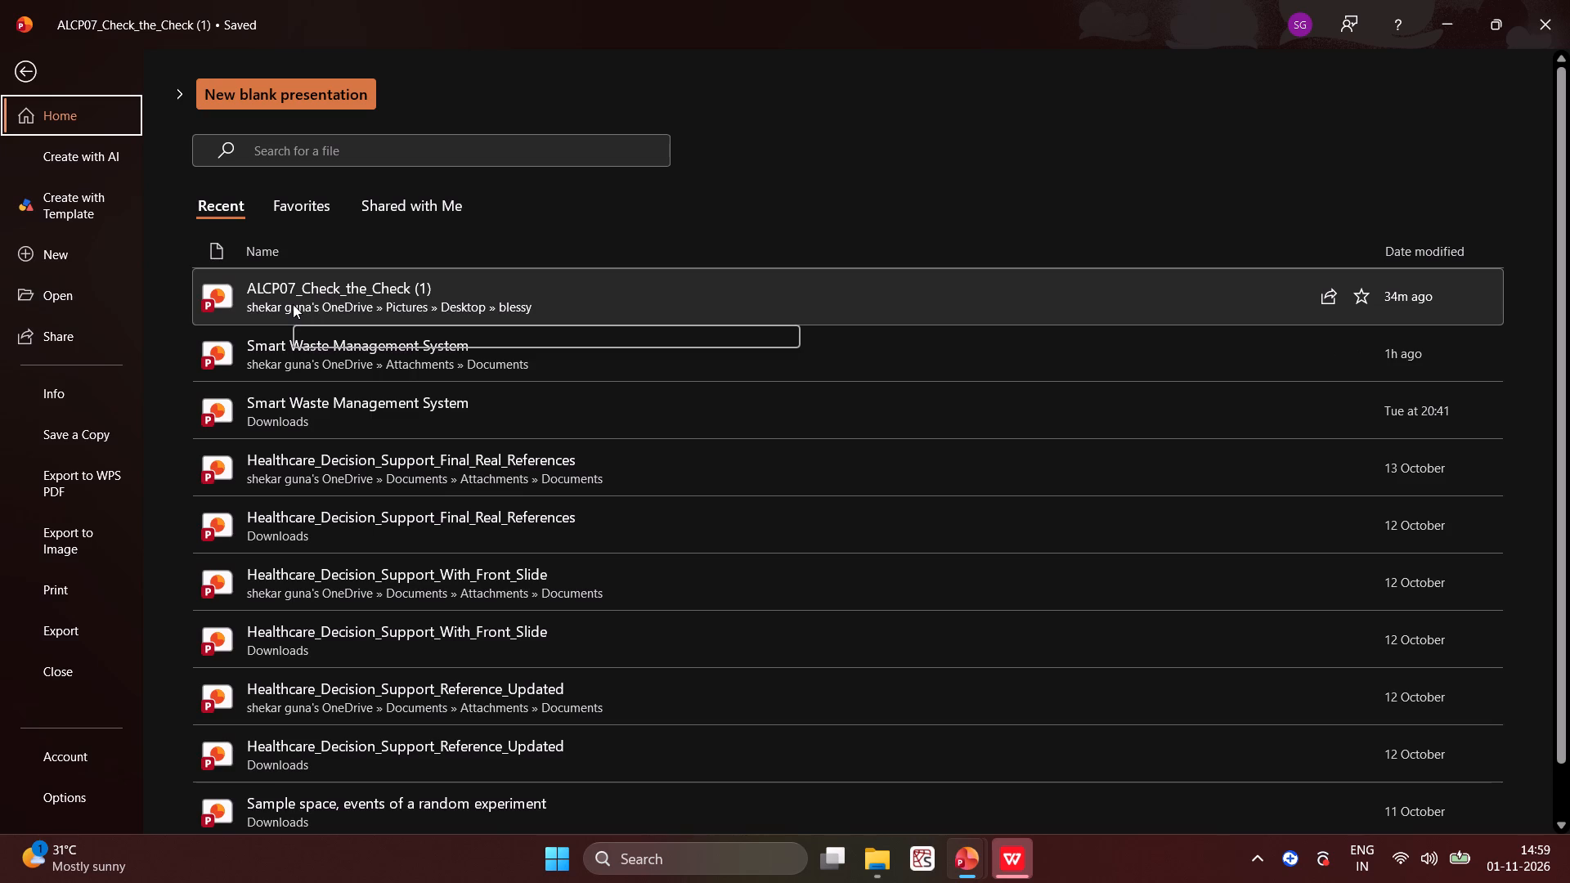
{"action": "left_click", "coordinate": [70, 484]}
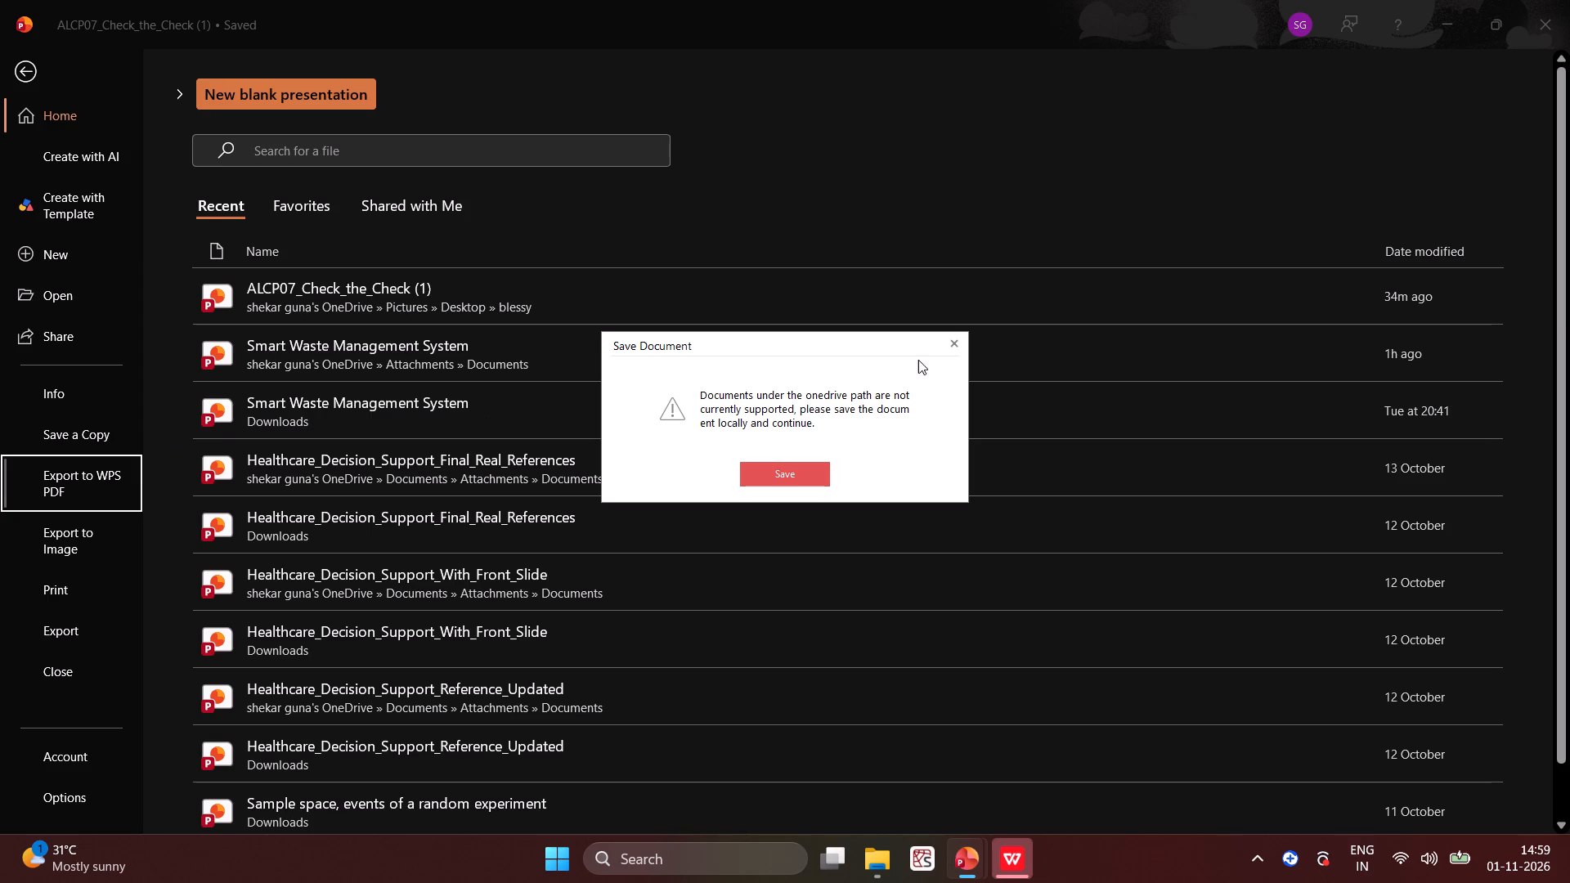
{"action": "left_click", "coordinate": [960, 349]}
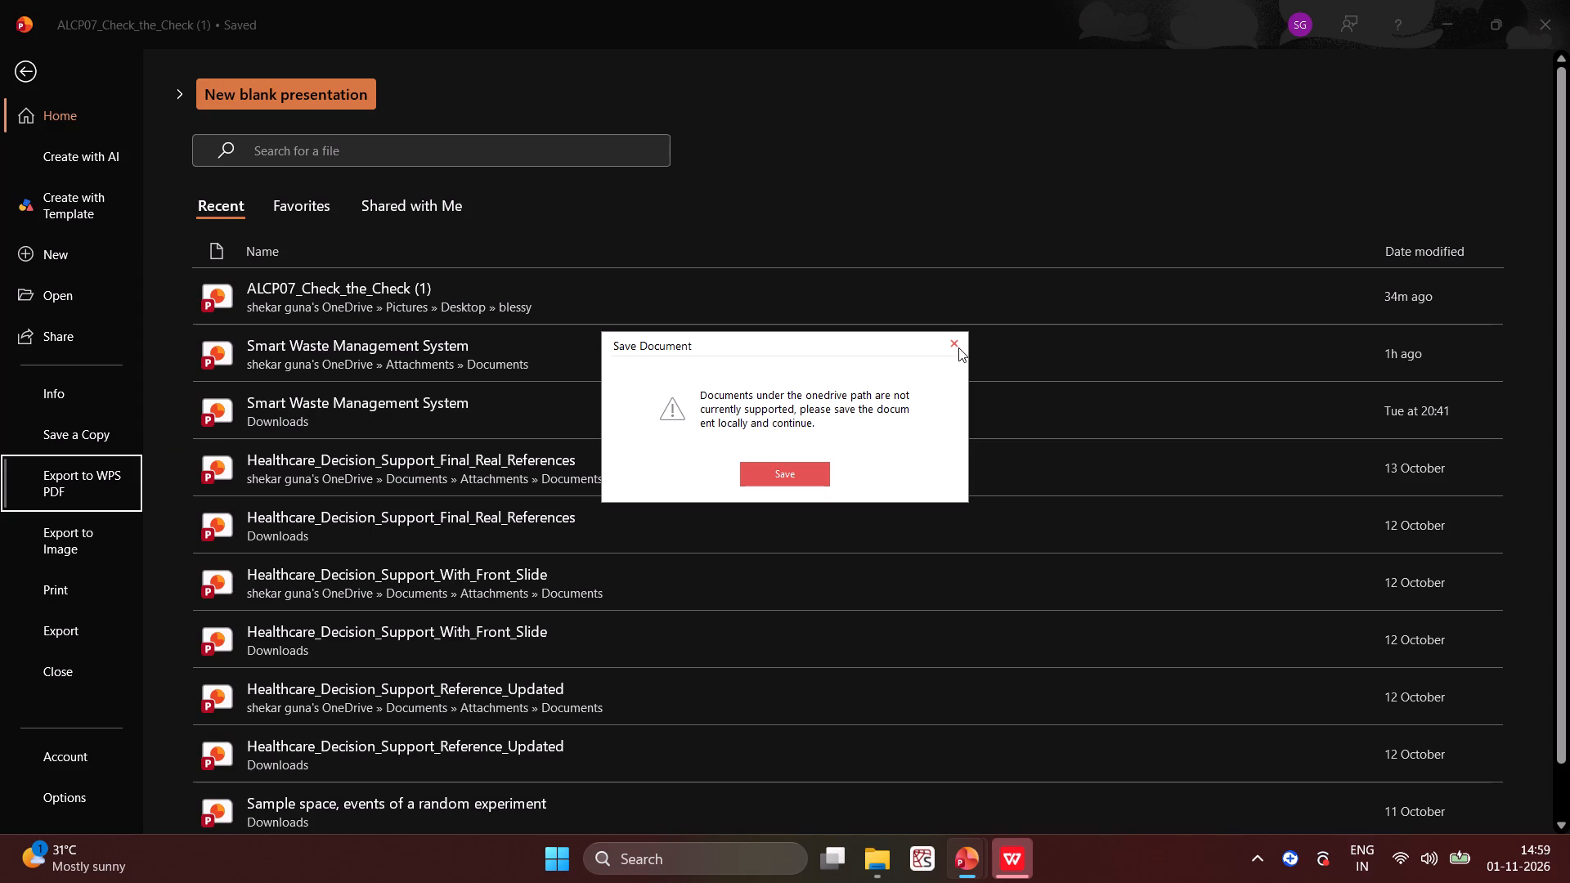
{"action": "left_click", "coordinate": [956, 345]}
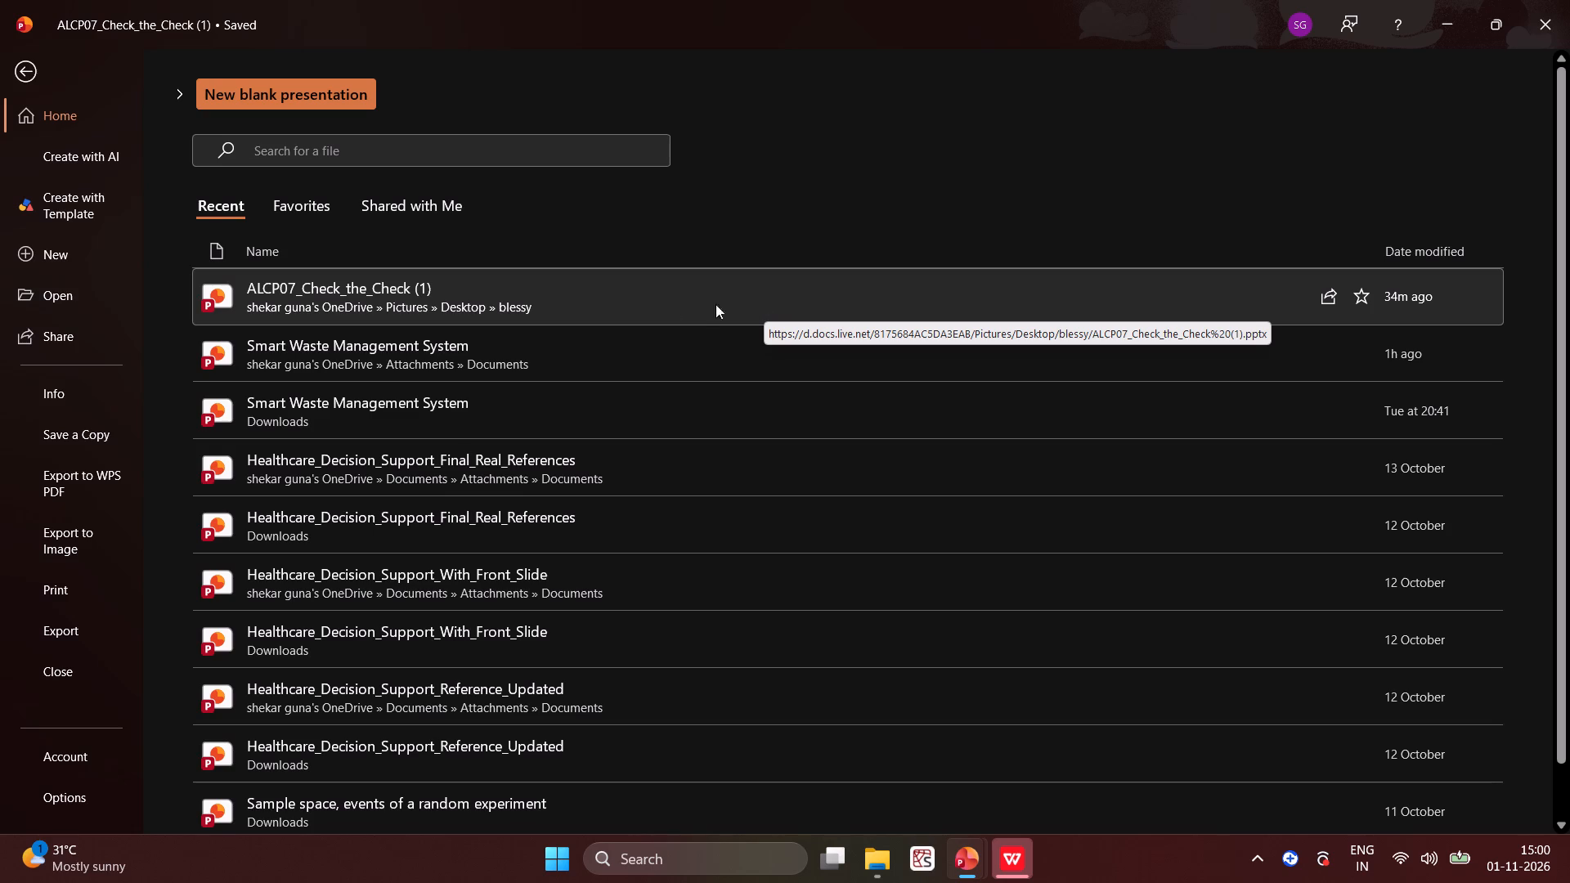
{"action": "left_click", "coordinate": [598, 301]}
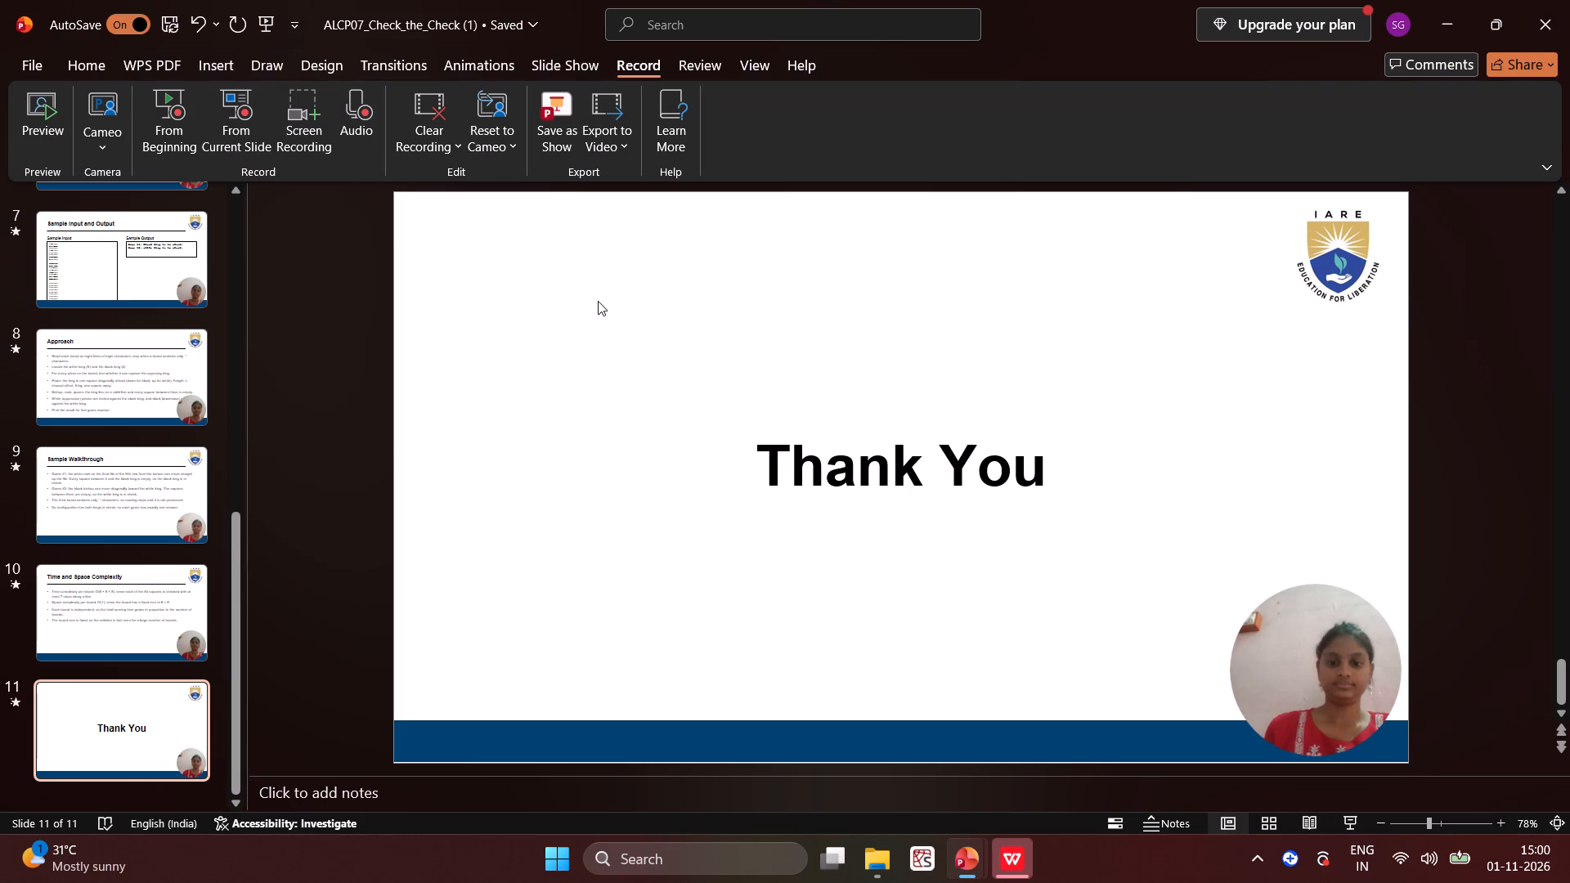
Save the recorded ALCP07_Check_the_Check (1) presentation.
{"action": "scroll", "coordinate": [598, 301], "scroll_direction": "up", "scroll_amount": 4}
{"action": "scroll", "coordinate": [598, 301], "scroll_direction": "down", "scroll_amount": 1}
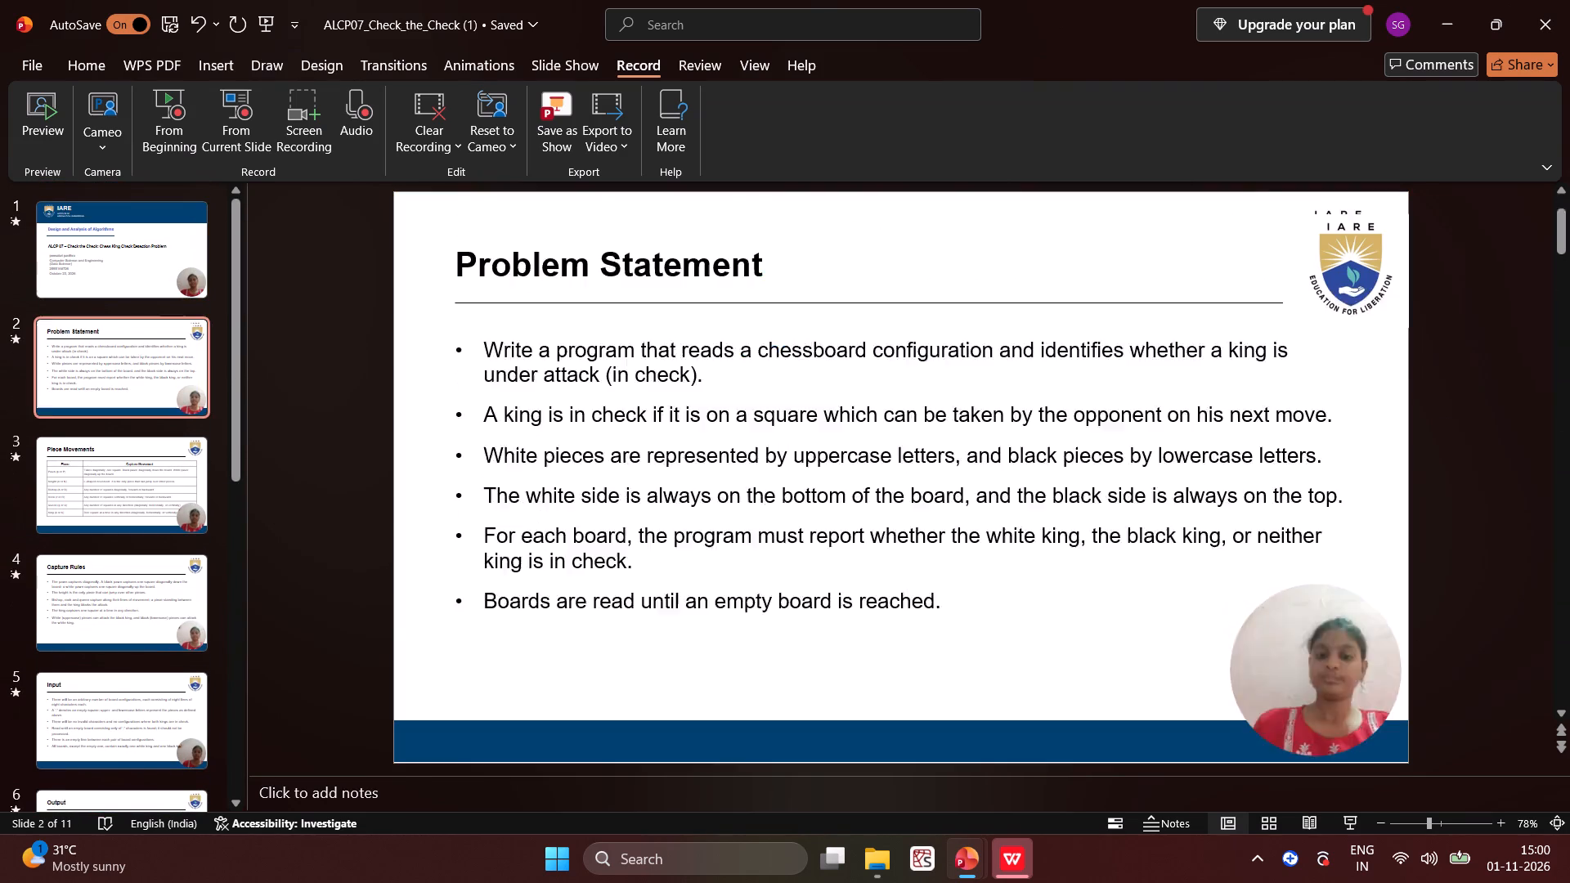
{"action": "scroll", "coordinate": [598, 301], "scroll_direction": "down", "scroll_amount": 3}
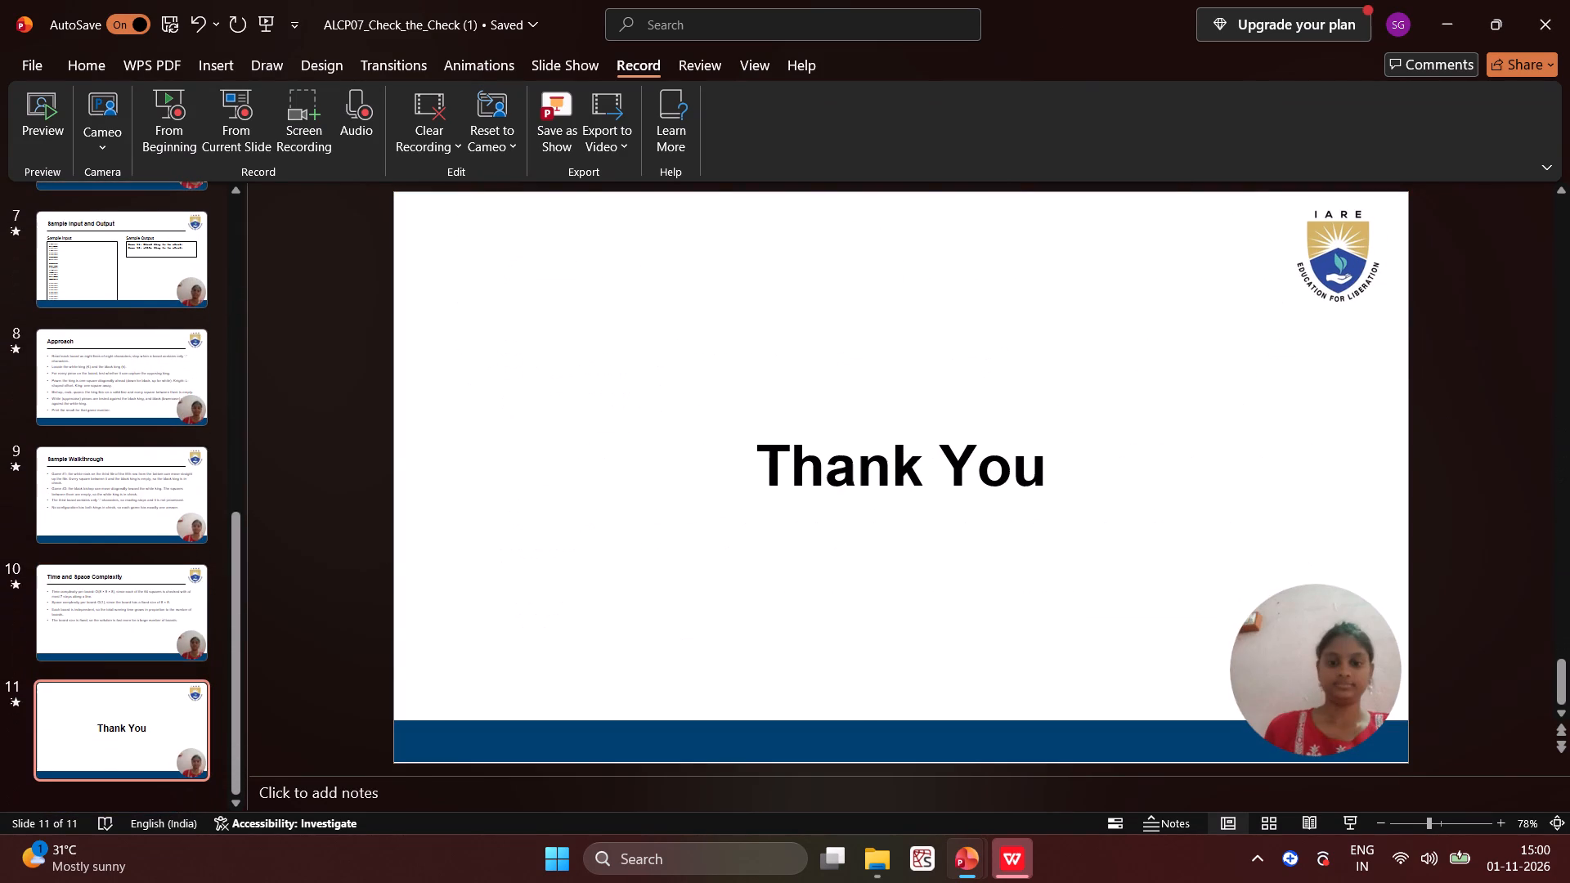
{"action": "scroll", "coordinate": [598, 301], "scroll_direction": "down", "scroll_amount": 1}
{"action": "key", "text": "ctrl+s"}
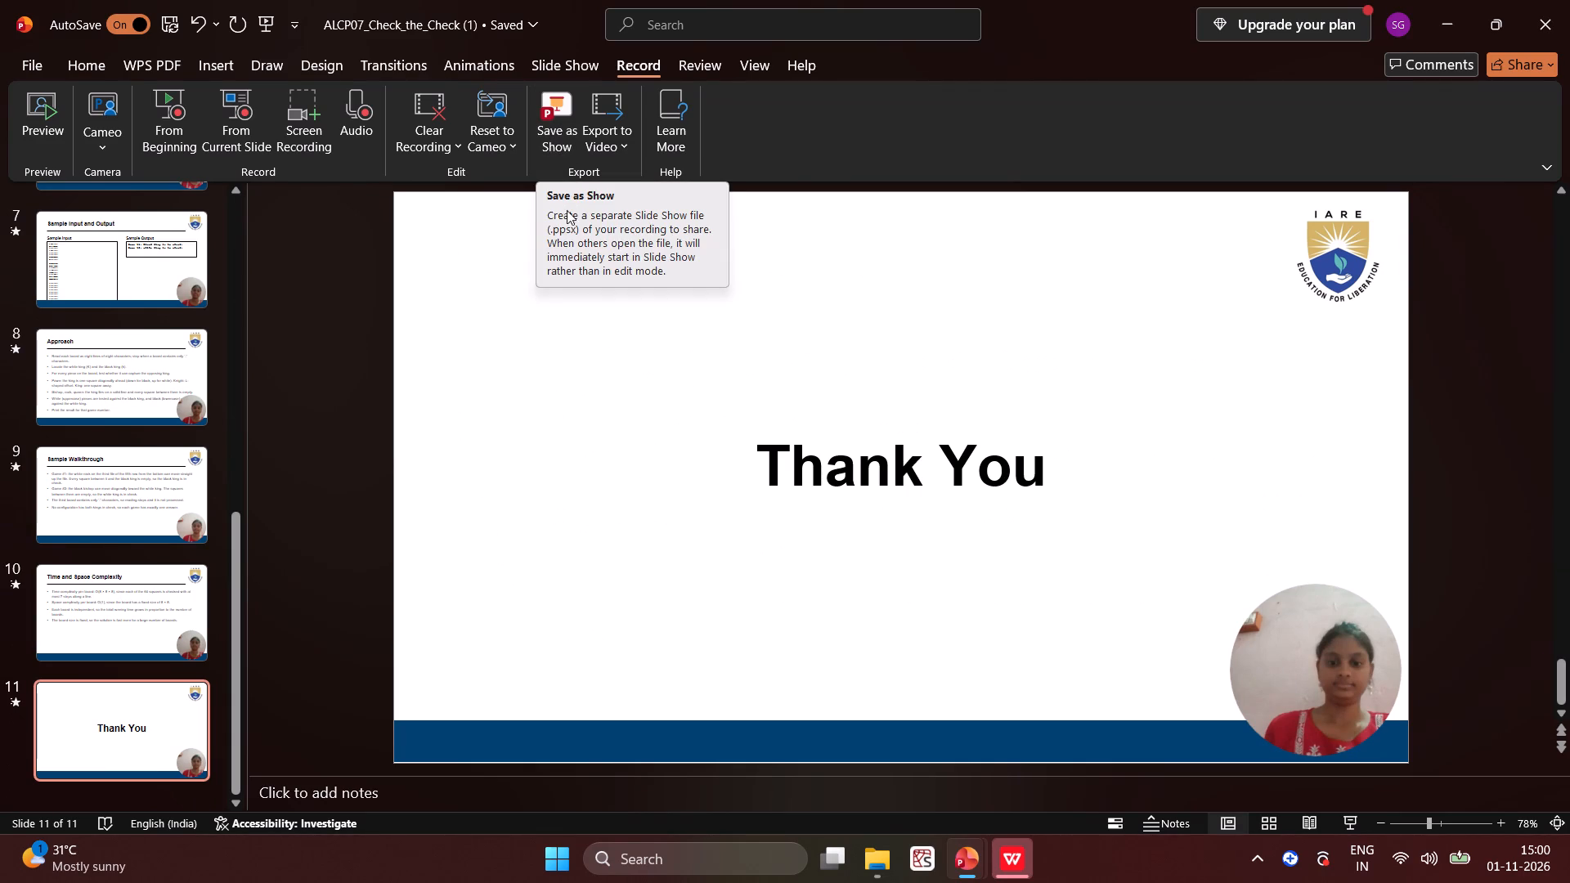
Export the presentation as a standard MPEG-4 video named ALCP07_Check_the_Check (1) into the blessy folder under Pictures > Desktop.
{"action": "left_click", "coordinate": [621, 124]}
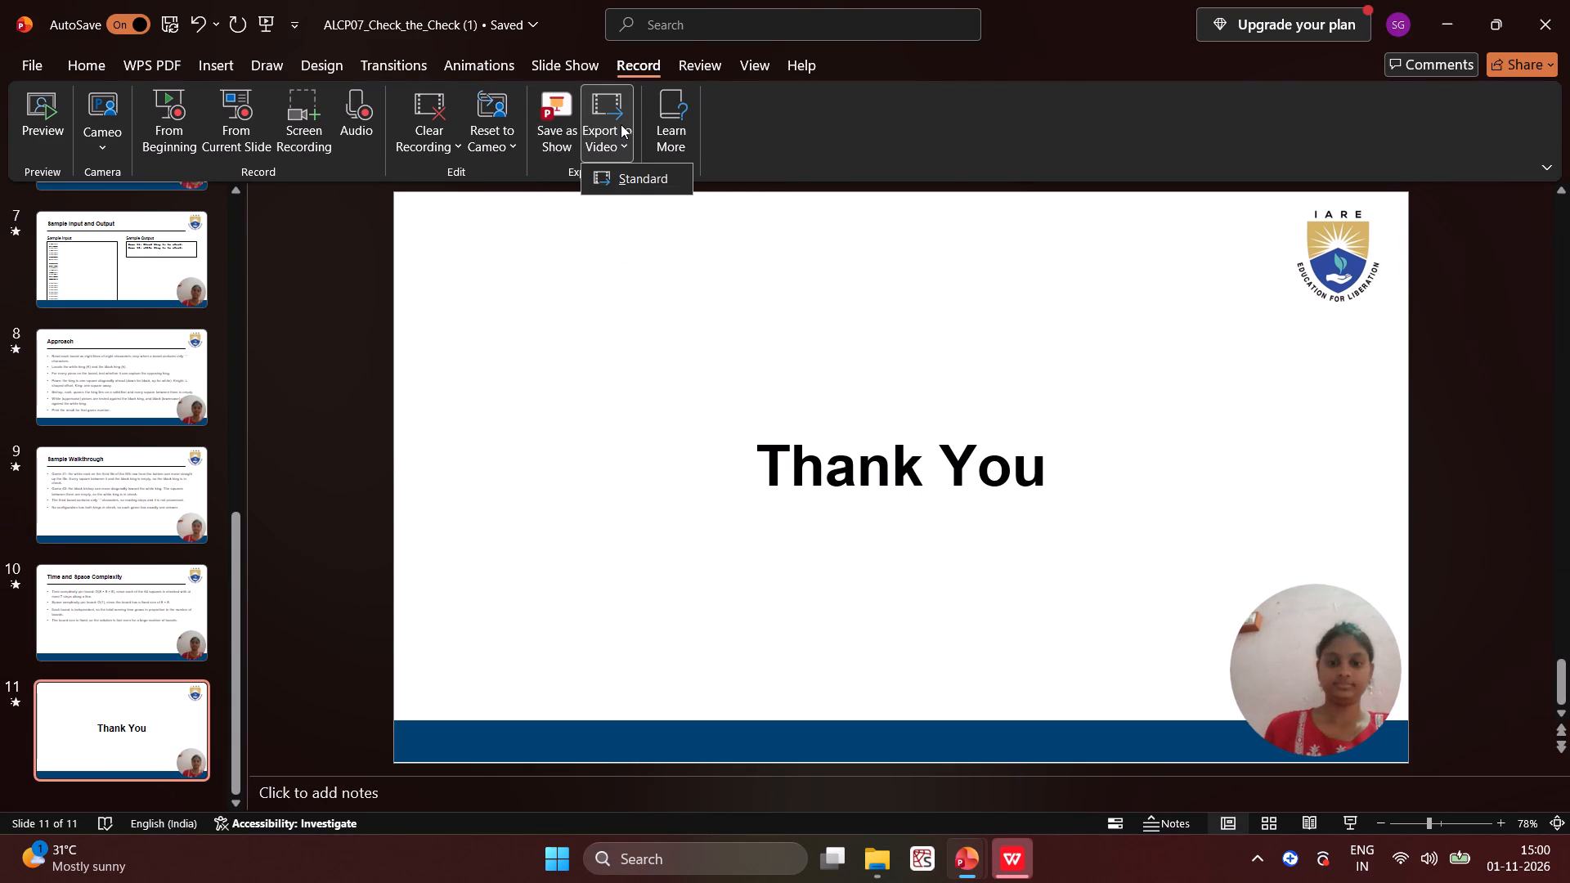
{"action": "left_click", "coordinate": [635, 180]}
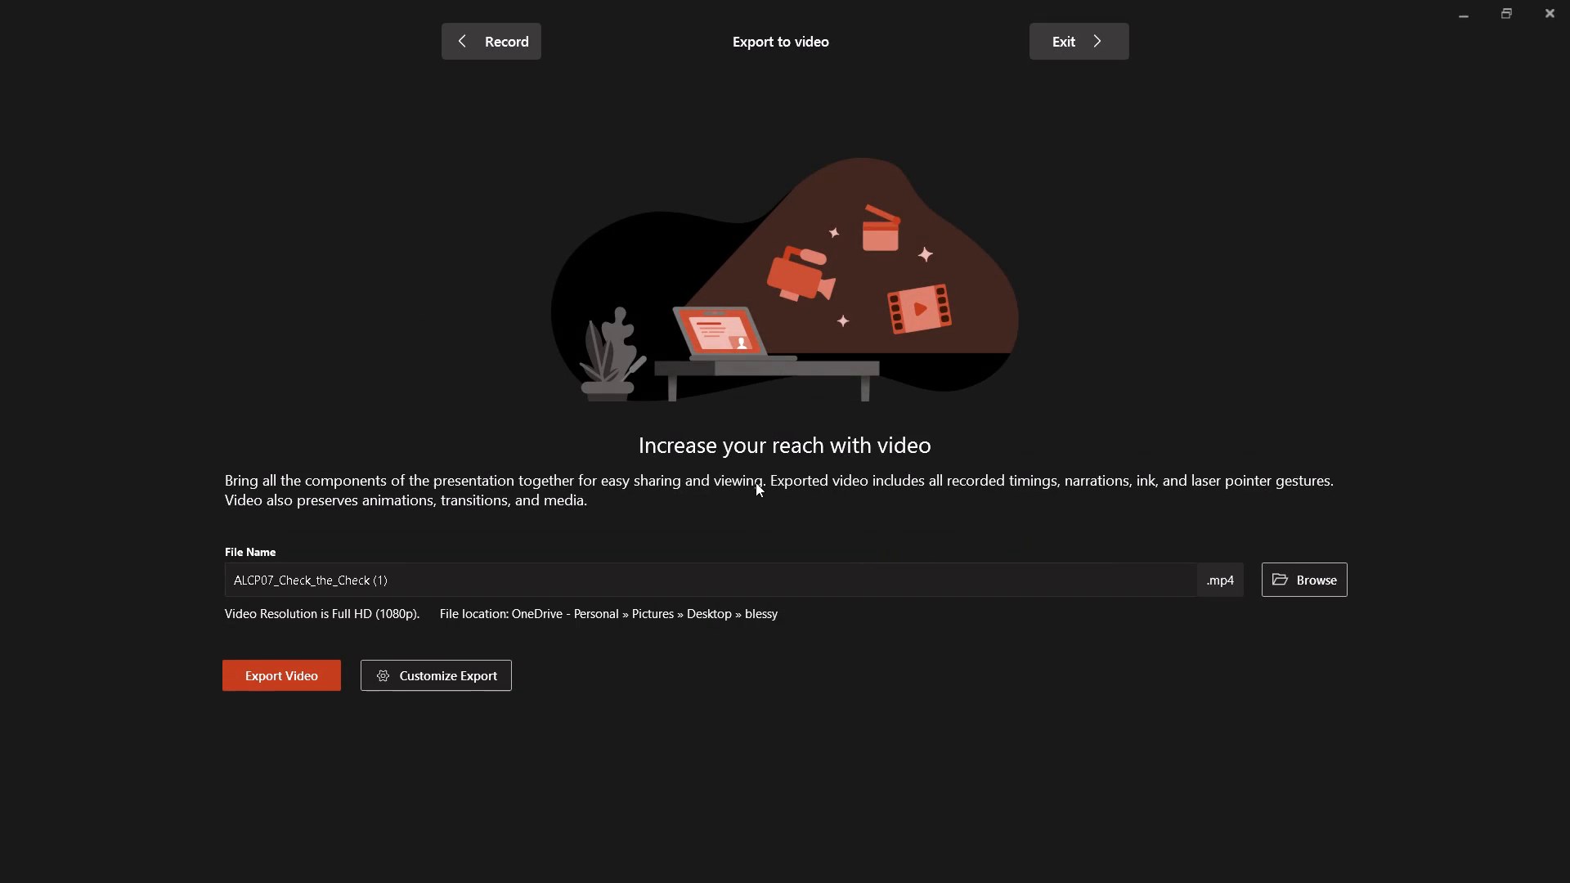
{"action": "left_click", "coordinate": [1310, 587]}
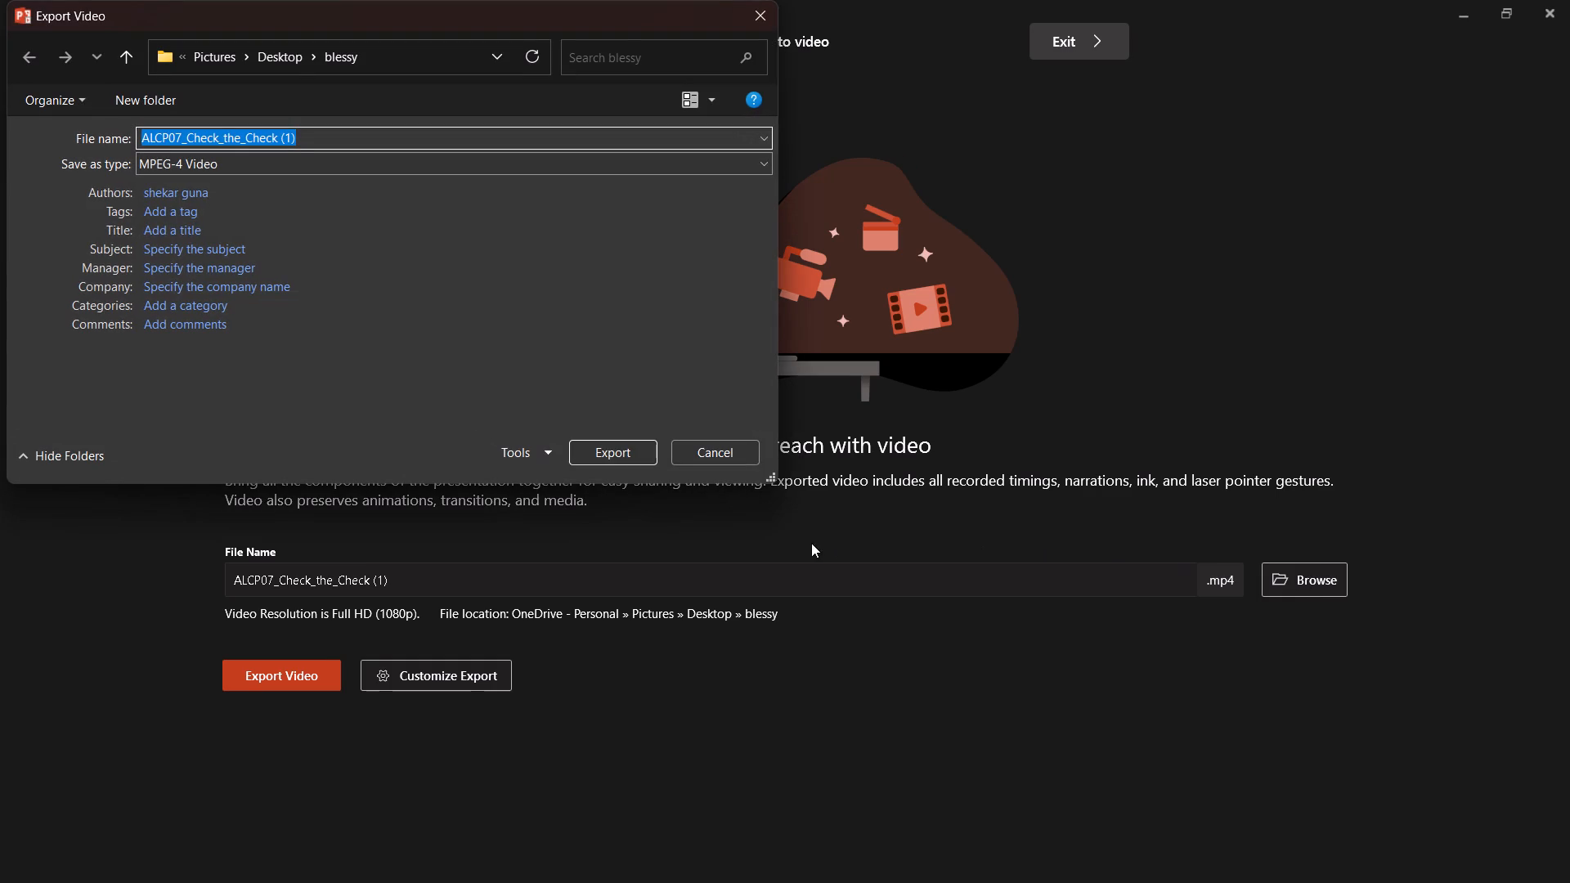
{"action": "left_click", "coordinate": [648, 450]}
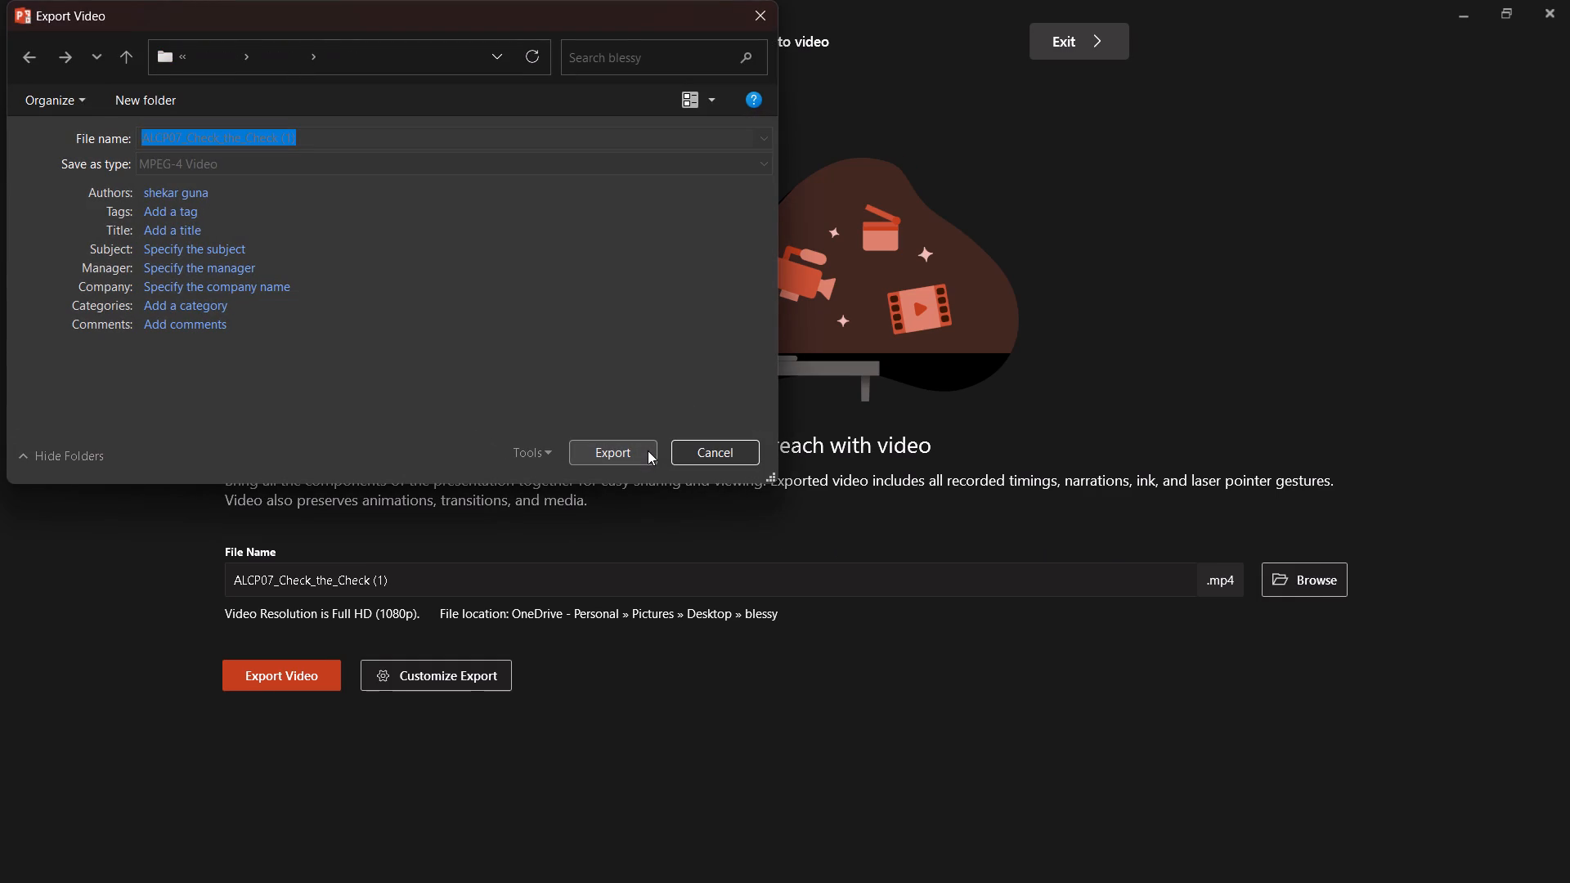
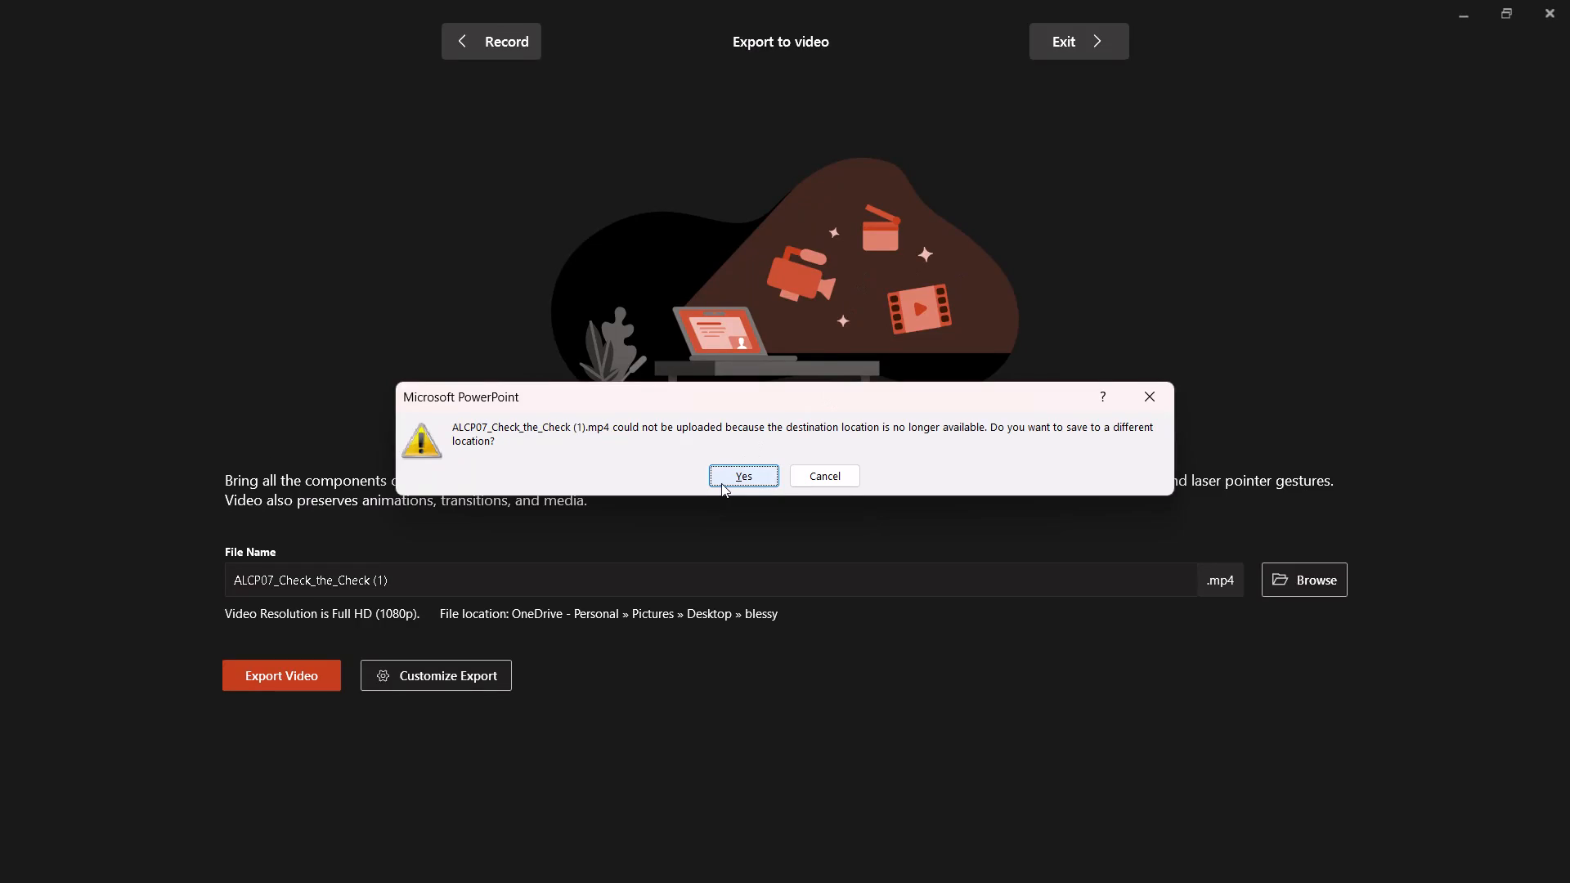
Decline saving the video to a different location and return from the video export page to the recording view.
{"action": "left_click", "coordinate": [802, 465]}
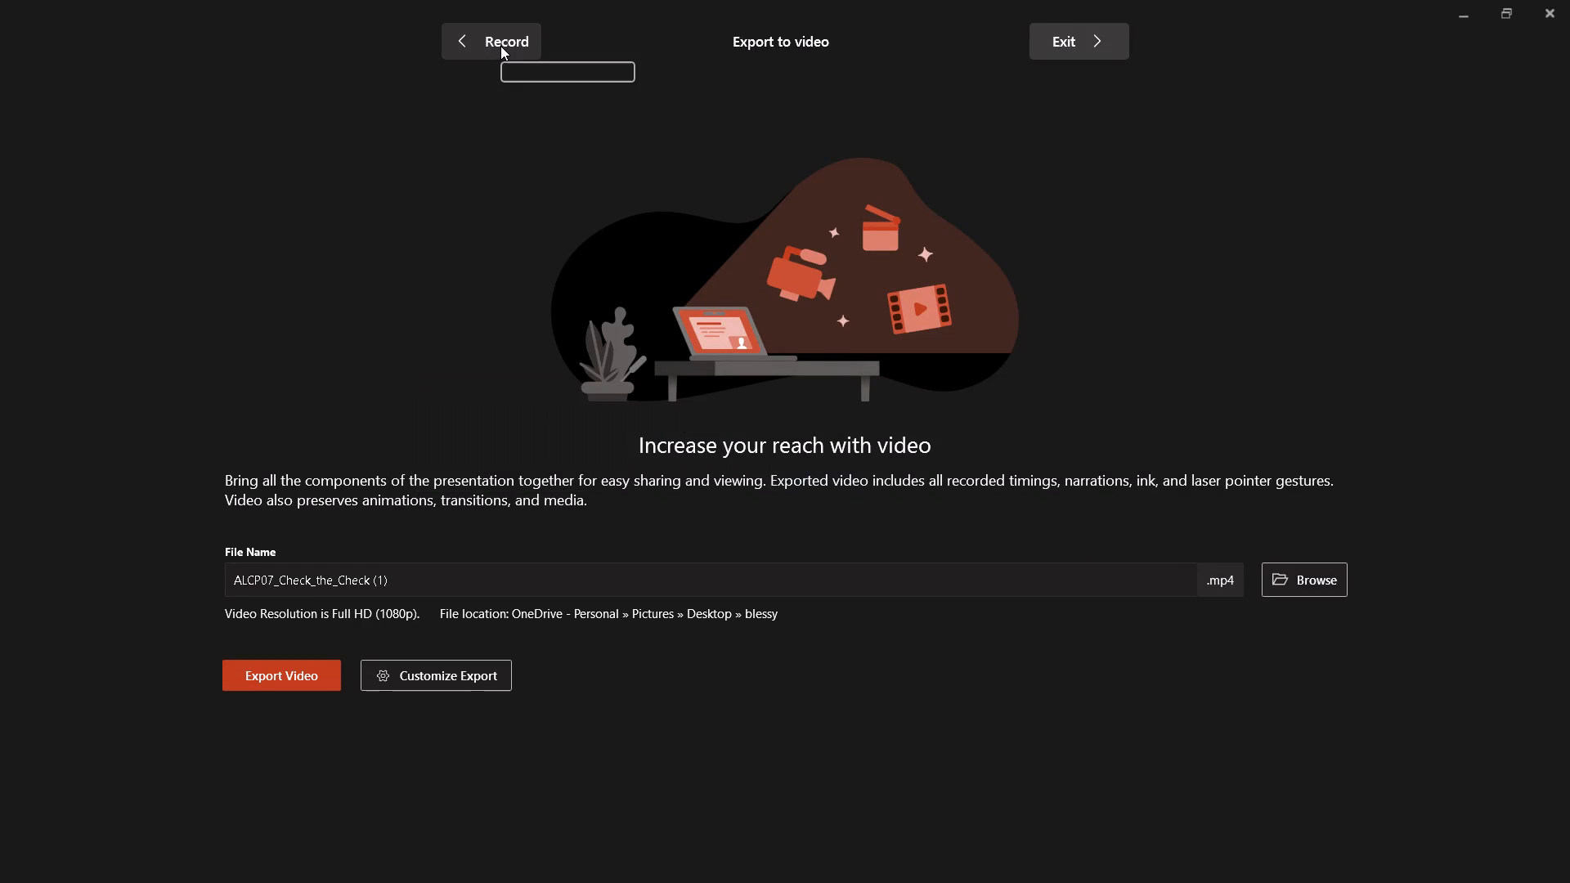
{"action": "left_click", "coordinate": [460, 40]}
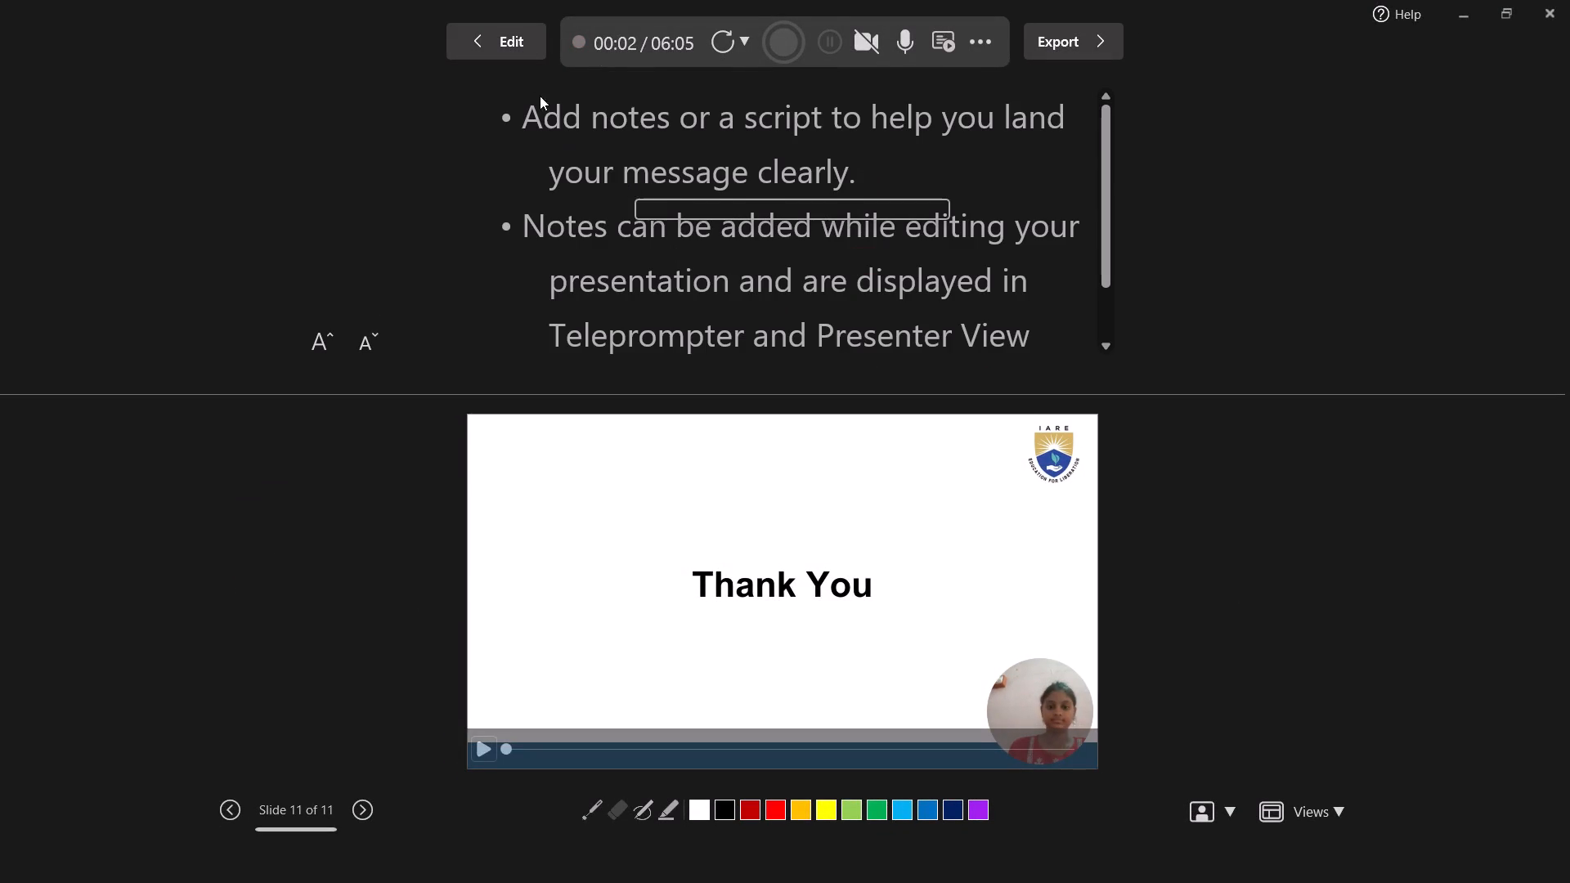
Leave the recording view and return to editing the presentation.
{"action": "left_click", "coordinate": [481, 34]}
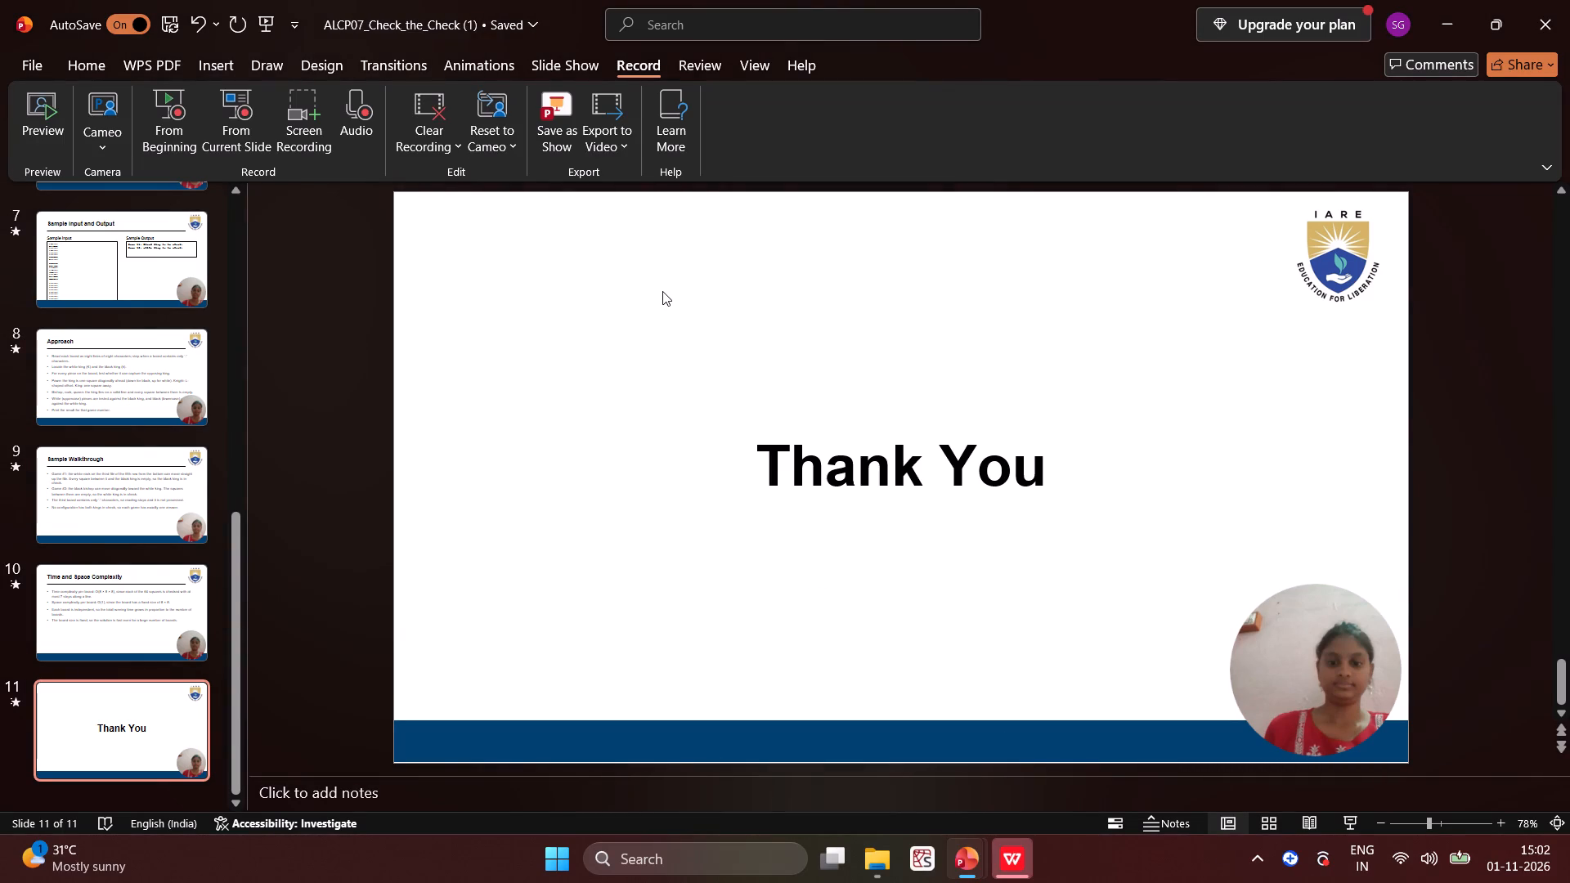
Request a copyable sharing link for the ALCP07_Check_the_Check (1) presentation.
{"action": "left_click", "coordinate": [1529, 64]}
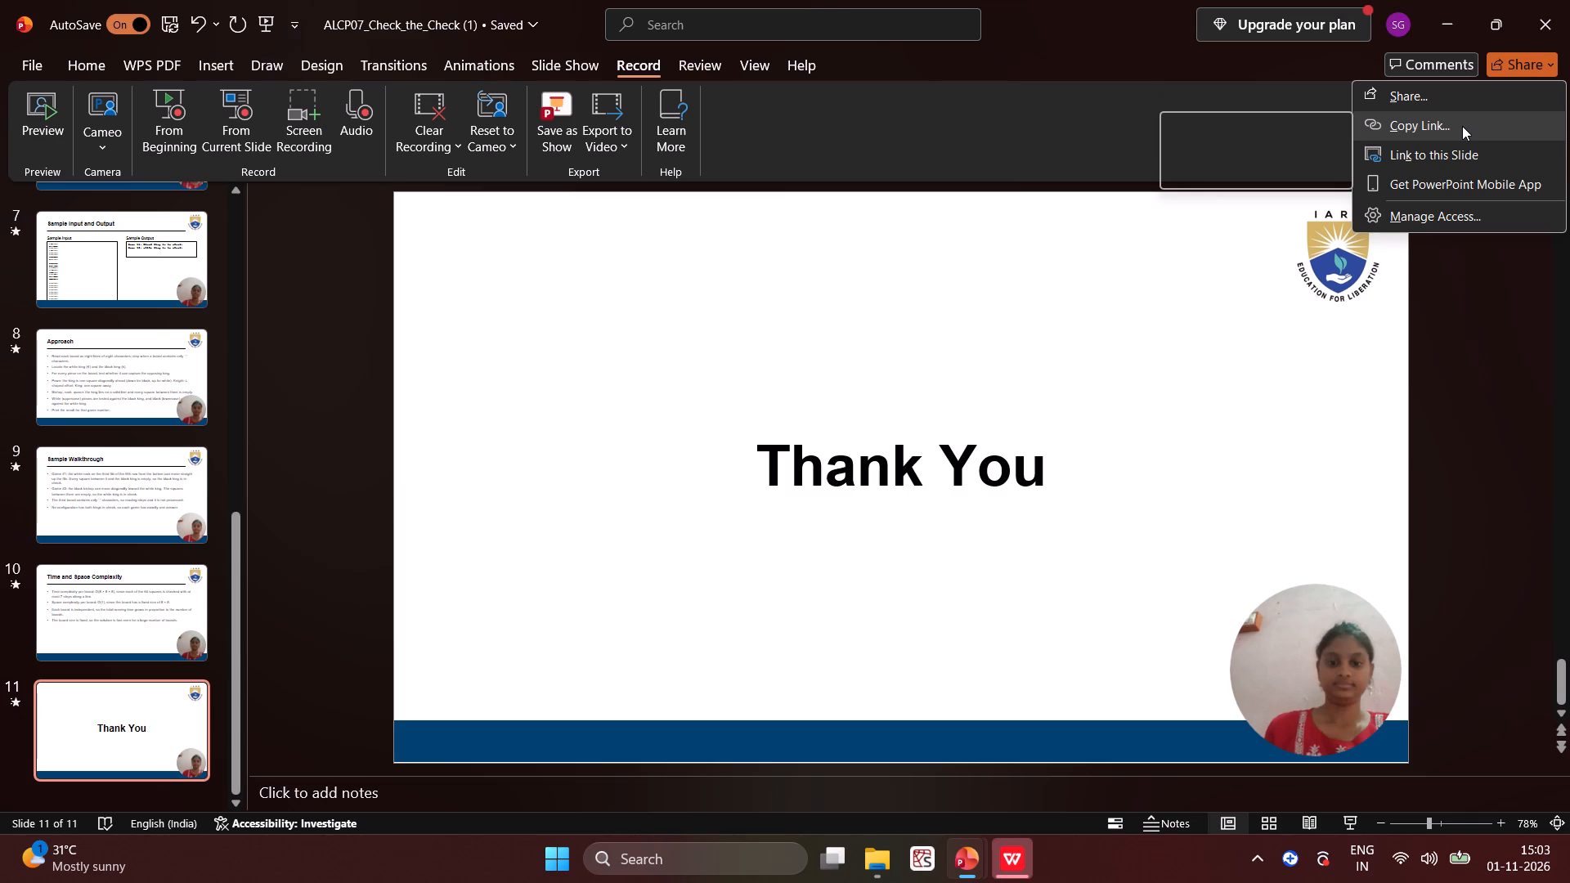
{"action": "left_click", "coordinate": [1462, 126]}
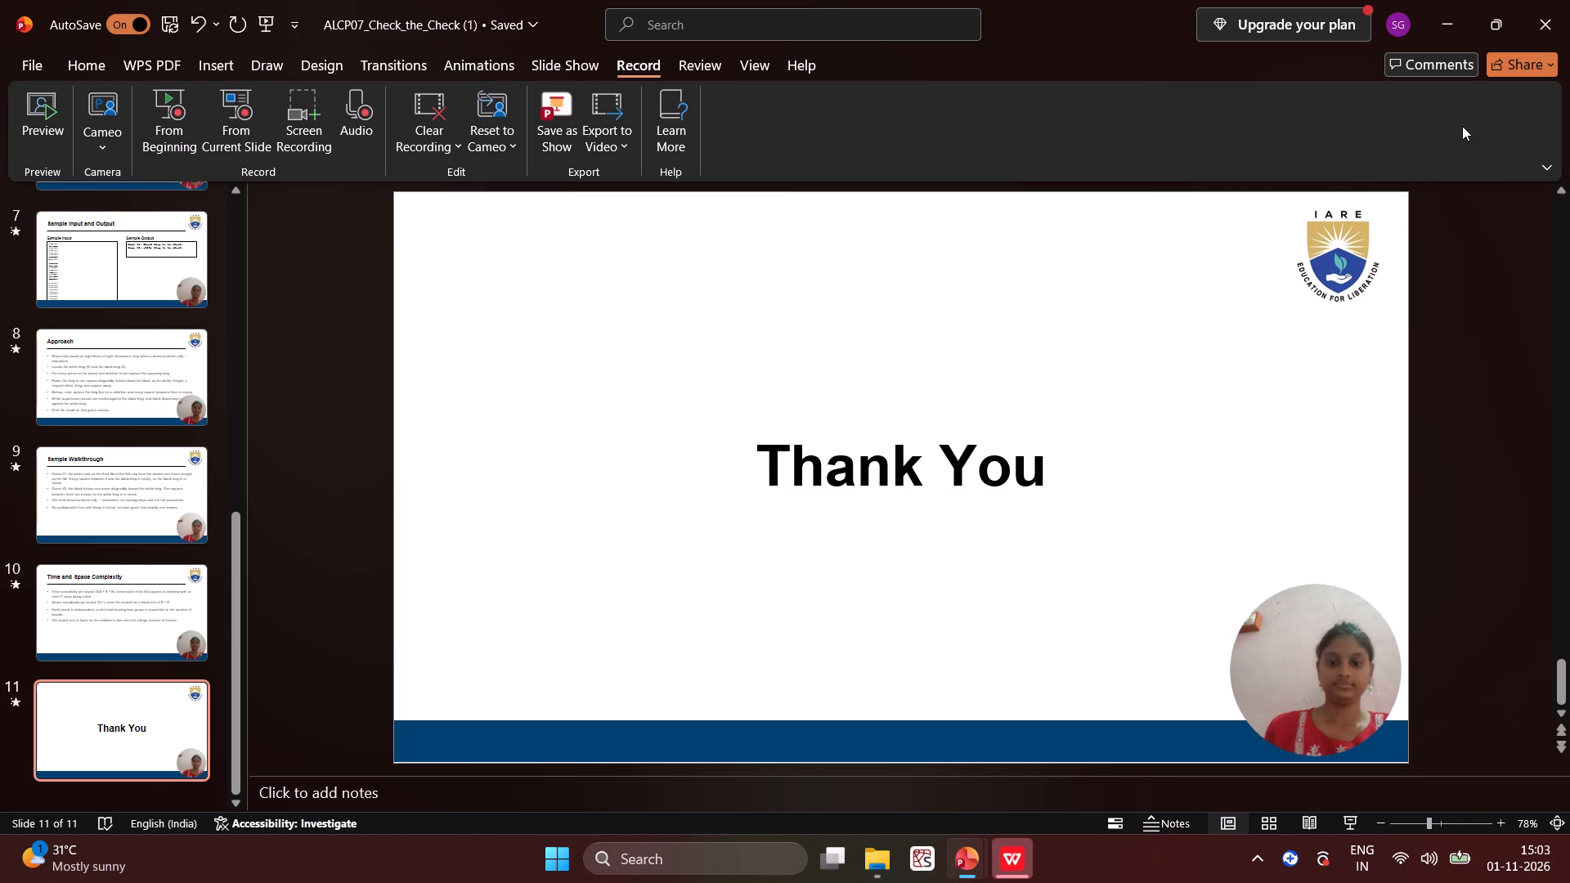
Open the Windows search to look for another app.
{"action": "left_click", "coordinate": [730, 864]}
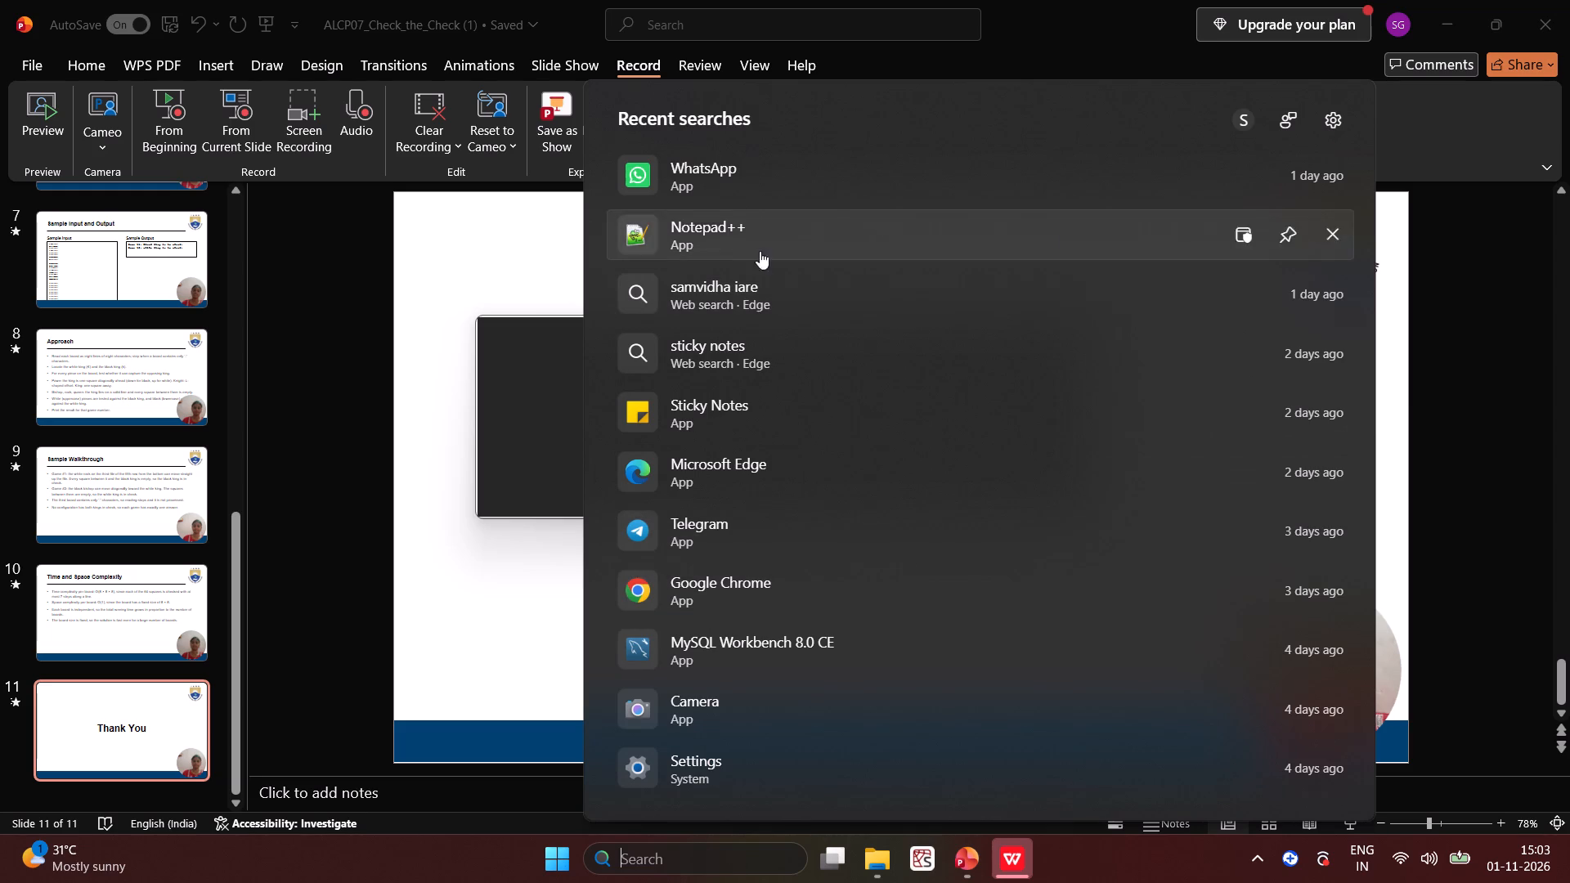